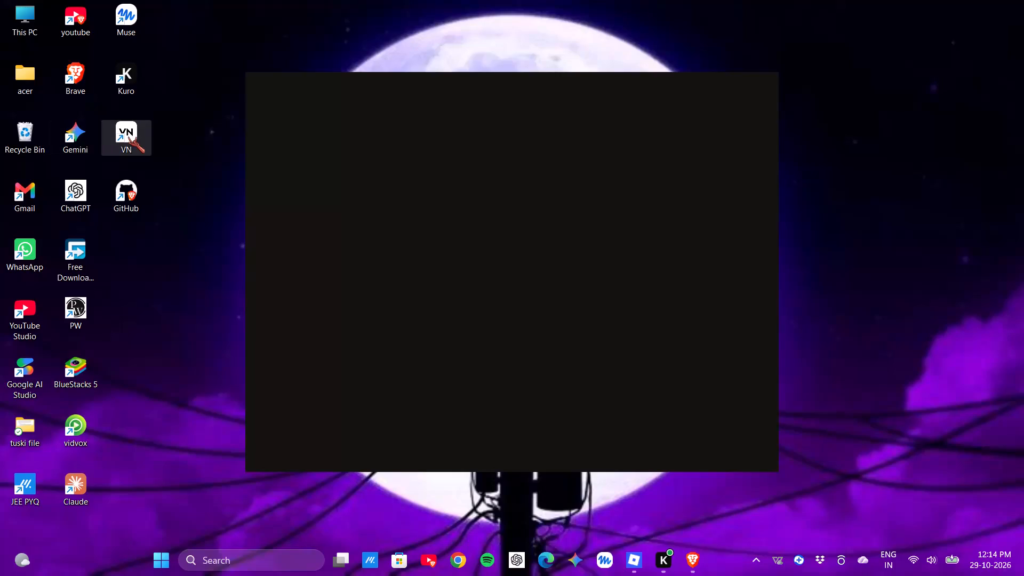
Launch VN, open the Oct 29, 2026 project and maximize the editor window.
{"action": "double_click", "coordinate": [129, 137]}
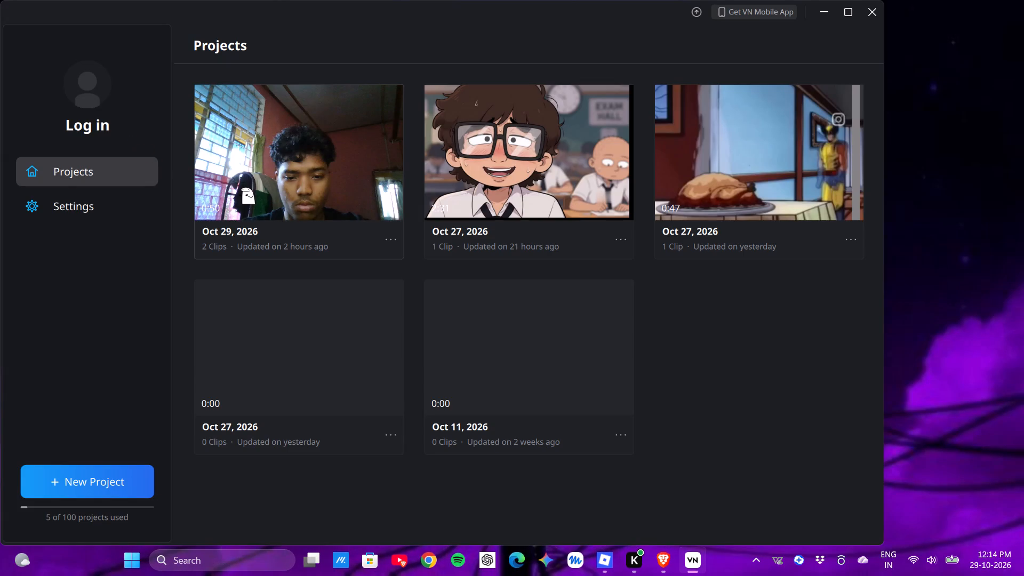
{"action": "left_click", "coordinate": [243, 187]}
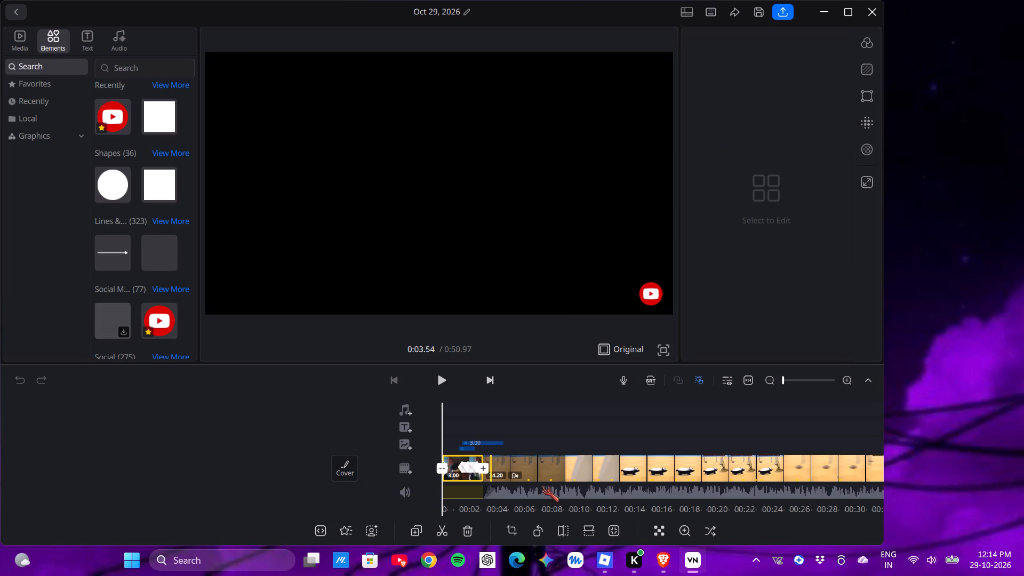
{"action": "left_click_drag", "start_coordinate": [658, 471], "coordinate": [641, 470]}
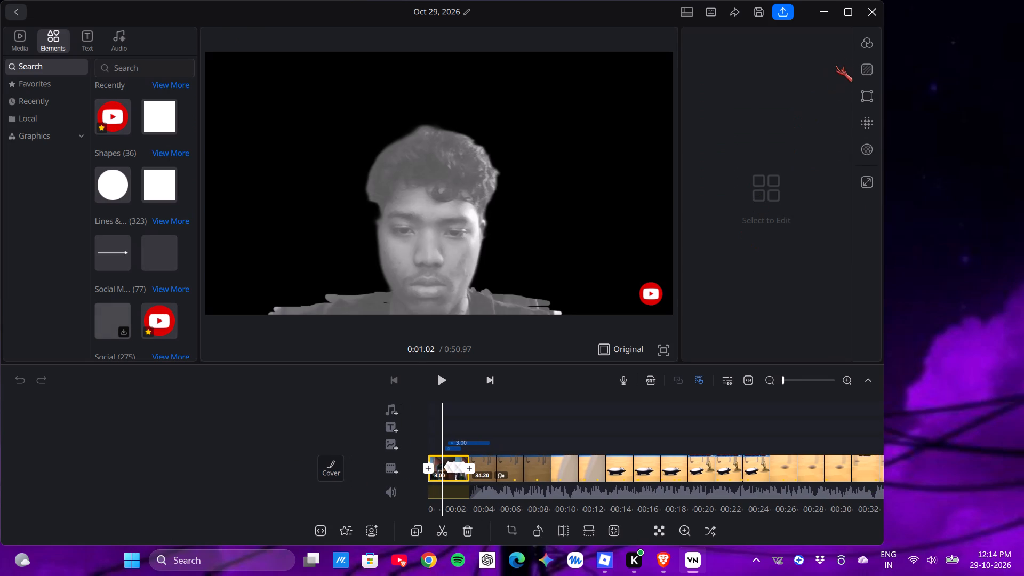
{"action": "left_click", "coordinate": [841, 18]}
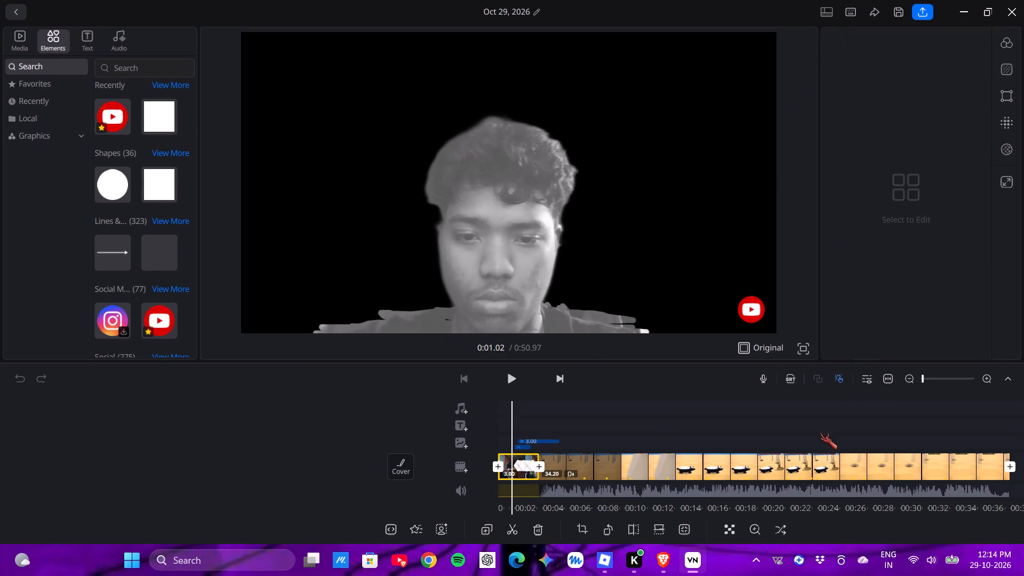
At about 0:00.71, move the cut-out portrait clip upward in the frame and scale it down.
{"action": "left_click", "coordinate": [831, 459]}
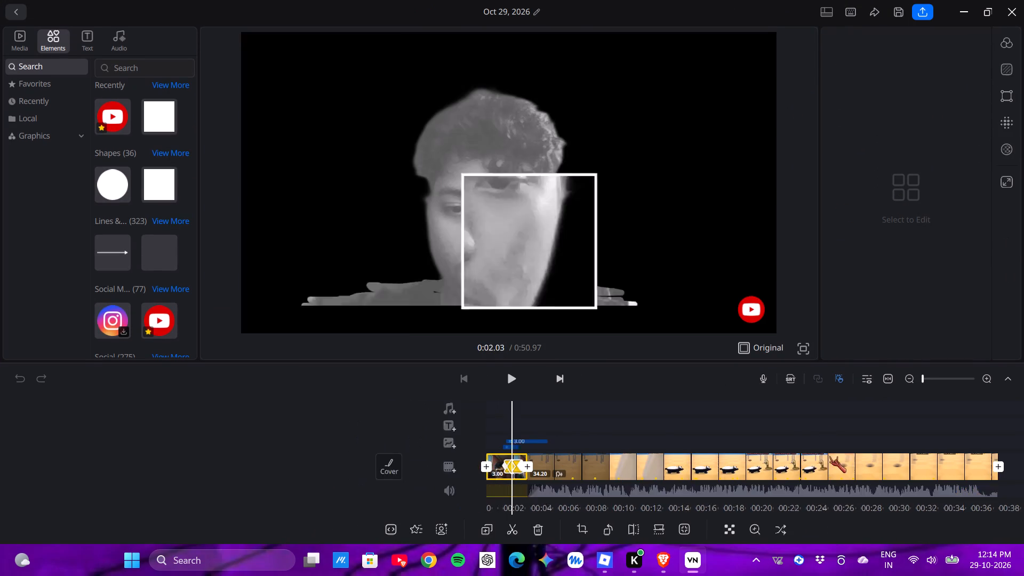
{"action": "left_click", "coordinate": [805, 452]}
{"action": "left_click", "coordinate": [535, 216]}
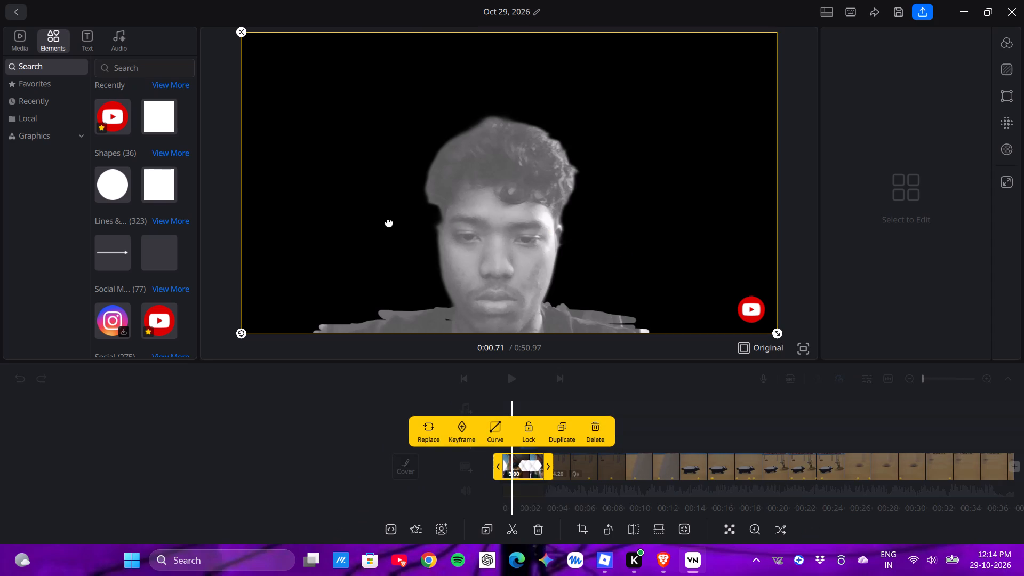
{"action": "left_click_drag", "start_coordinate": [466, 289], "coordinate": [462, 248]}
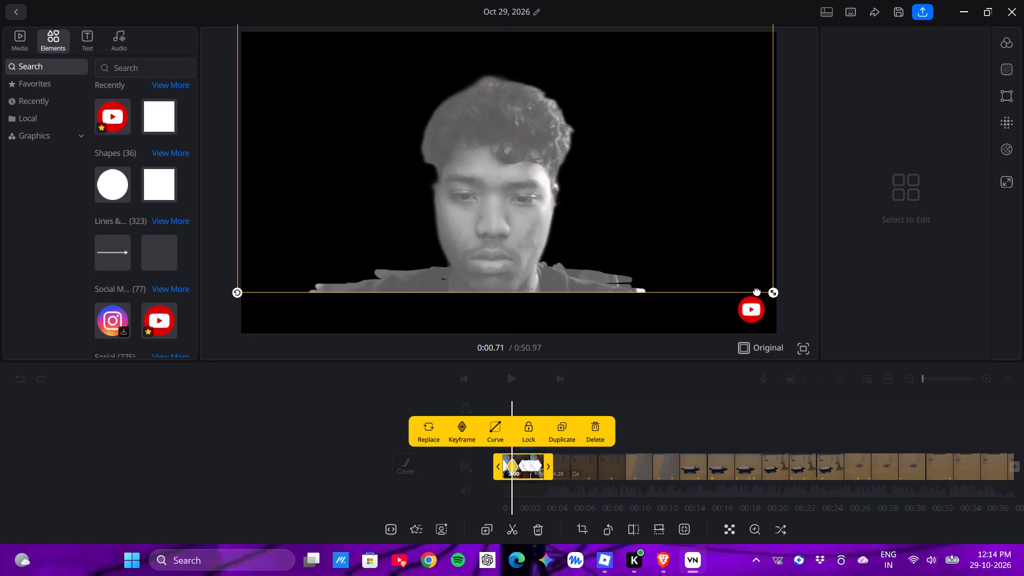
{"action": "left_click_drag", "start_coordinate": [775, 296], "coordinate": [619, 342]}
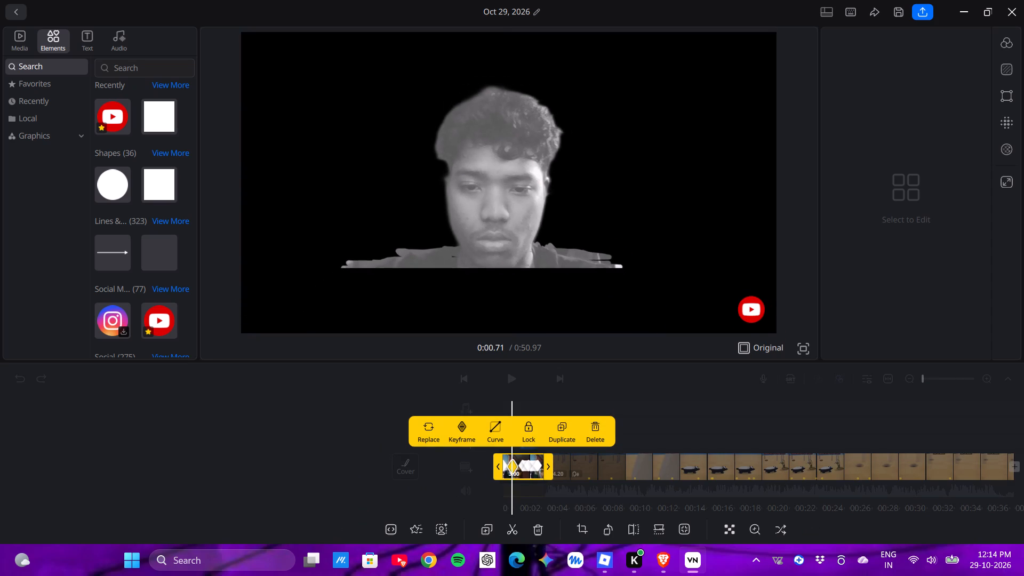
{"action": "left_click_drag", "start_coordinate": [619, 342], "coordinate": [481, 385]}
{"action": "left_click", "coordinate": [389, 214]}
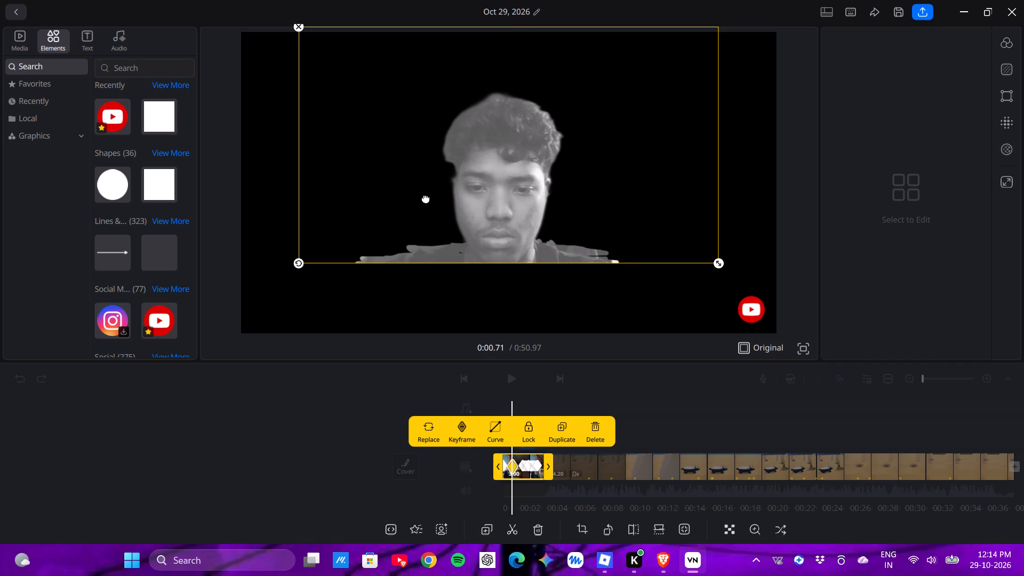
{"action": "left_click", "coordinate": [605, 320]}
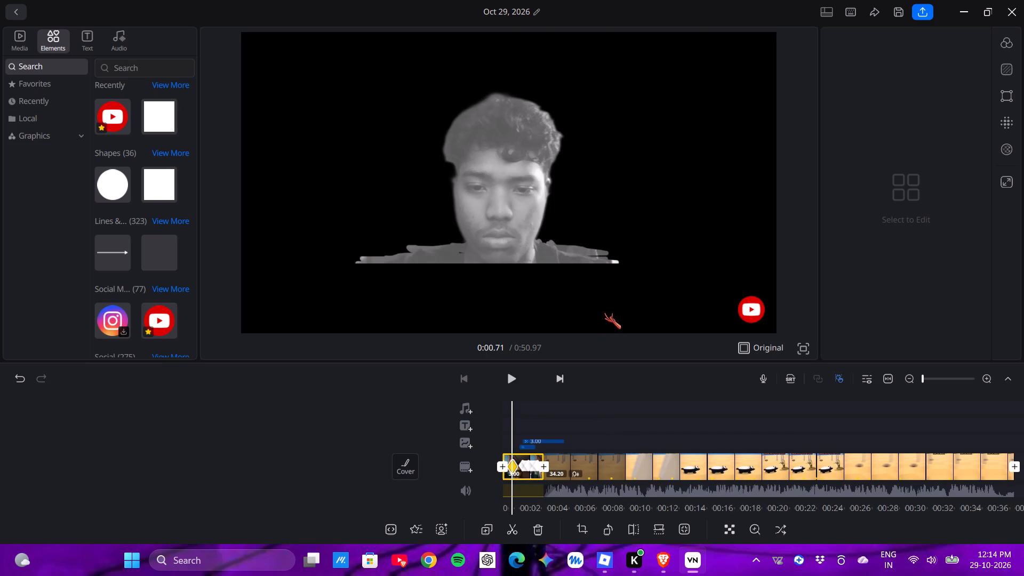
Review the footage on the timeline from the portrait clip into the cobra scene of the vertical animal video.
{"action": "left_click_drag", "start_coordinate": [794, 470], "coordinate": [749, 446]}
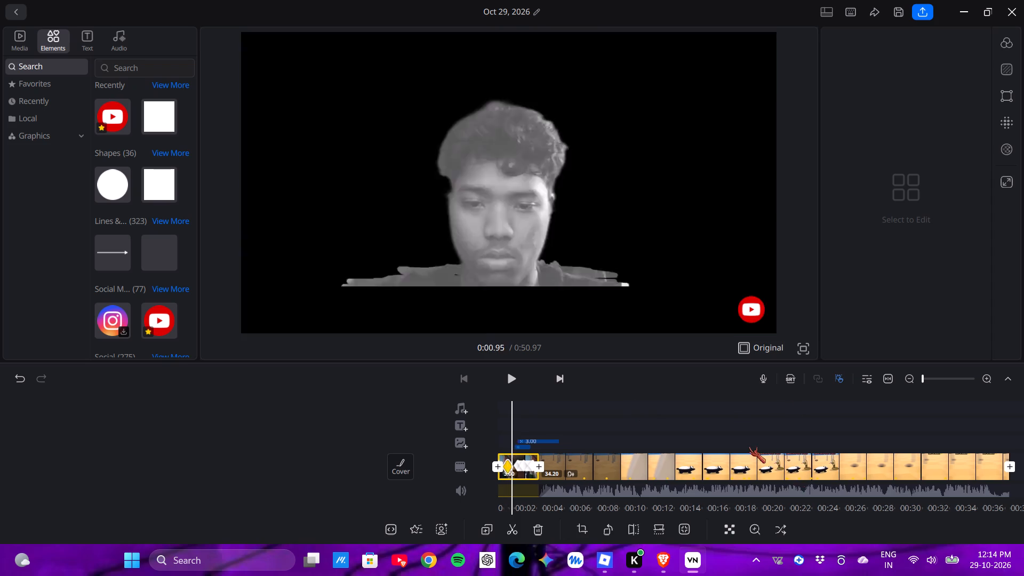
{"action": "left_click_drag", "start_coordinate": [749, 446], "coordinate": [743, 434]}
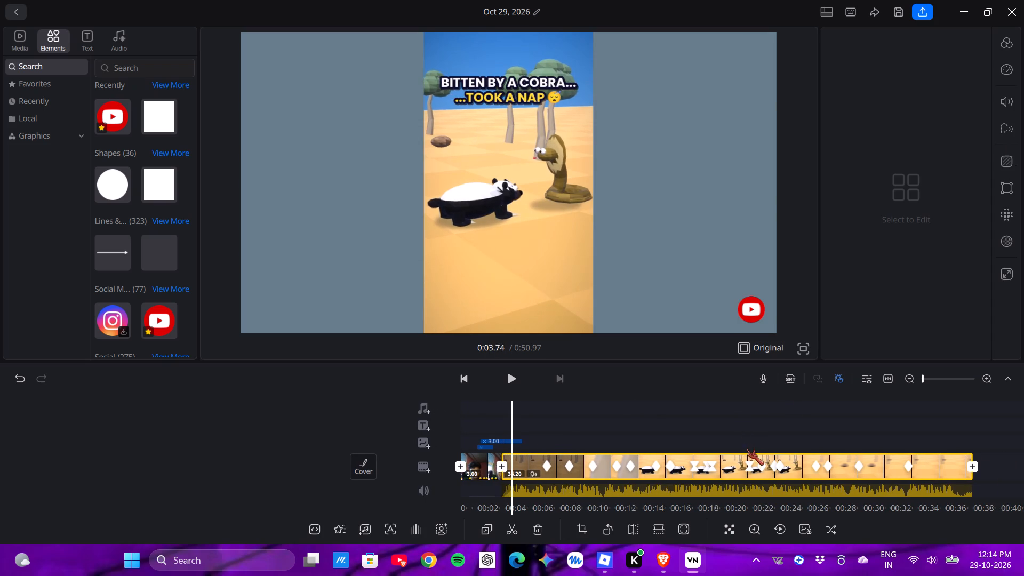
{"action": "left_click", "coordinate": [749, 454]}
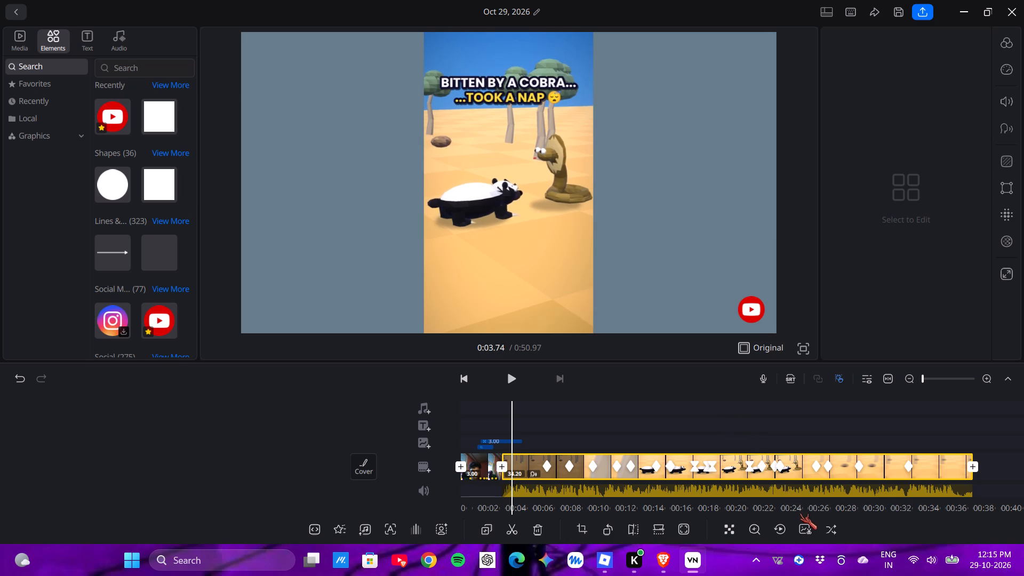
{"action": "left_click", "coordinate": [794, 493]}
{"action": "left_click", "coordinate": [803, 489]}
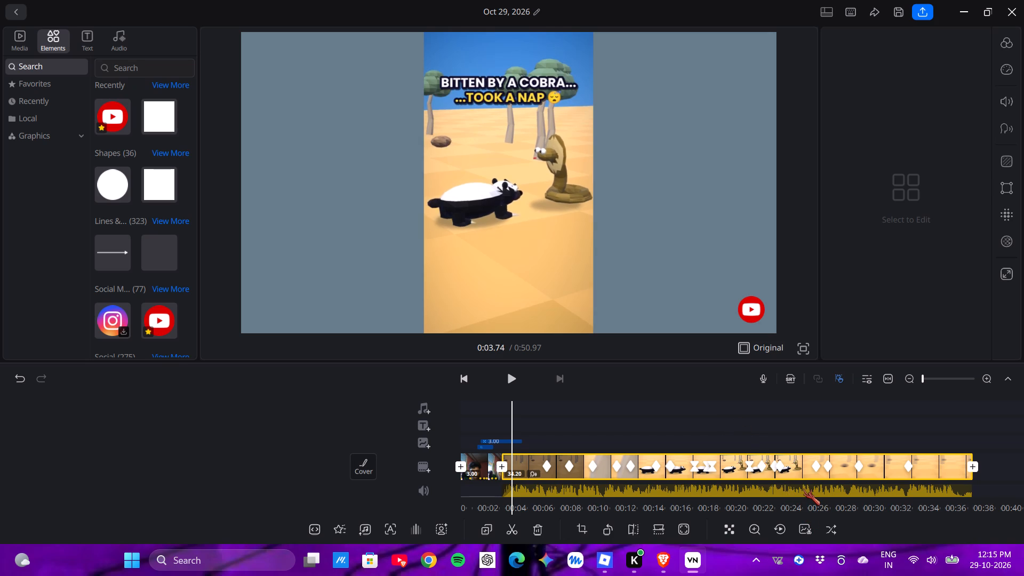
{"action": "left_click_drag", "start_coordinate": [803, 489], "coordinate": [799, 488]}
{"action": "left_click_drag", "start_coordinate": [799, 488], "coordinate": [785, 485]}
{"action": "left_click", "coordinate": [785, 485]}
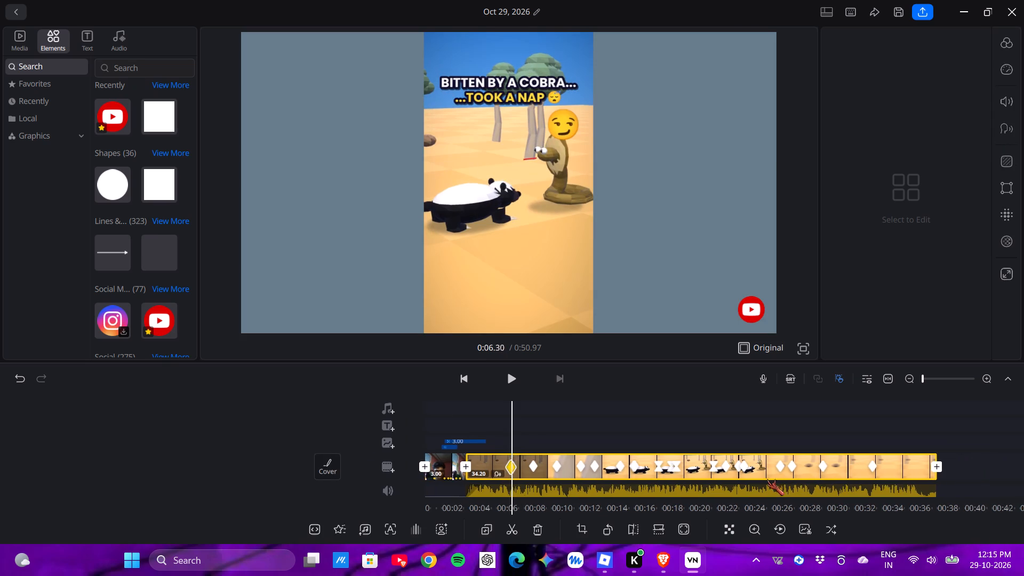
Open the curve presets for the vertical animal clip at about 0:11.33.
{"action": "left_click", "coordinate": [703, 470]}
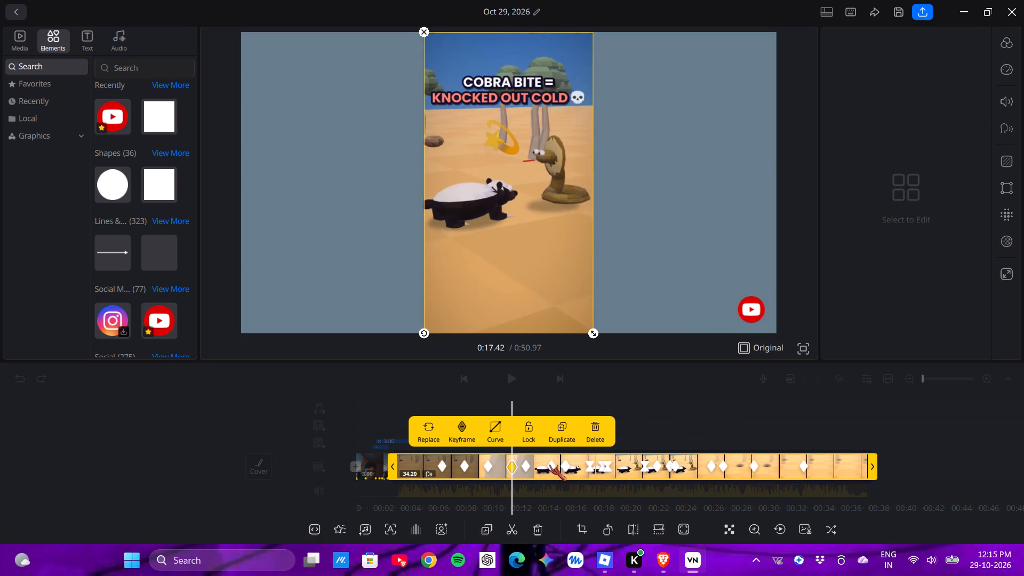
{"action": "left_click", "coordinate": [489, 424]}
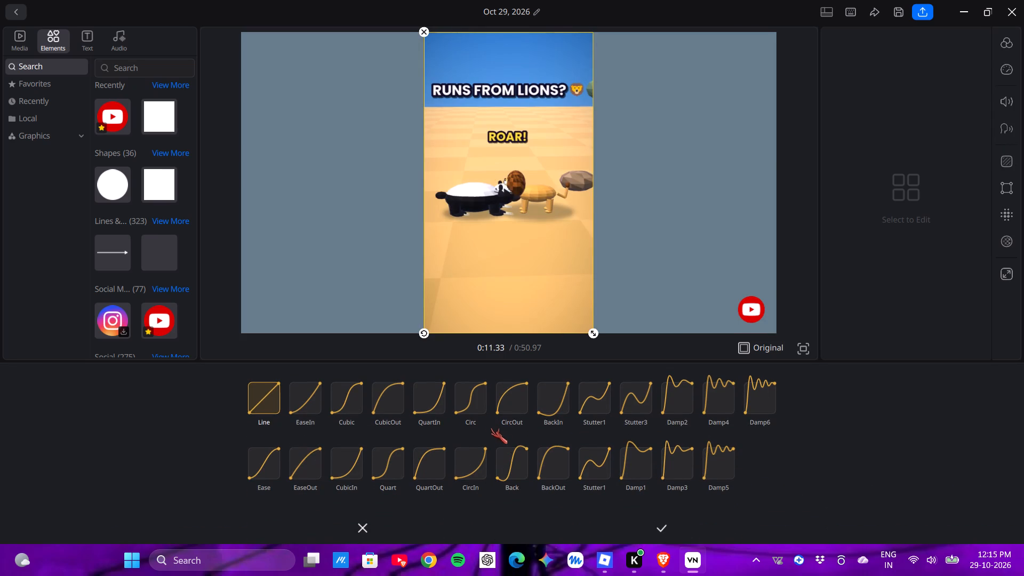
{"action": "left_click", "coordinate": [533, 461]}
{"action": "left_click", "coordinate": [589, 444]}
{"action": "key", "text": "Tab"}
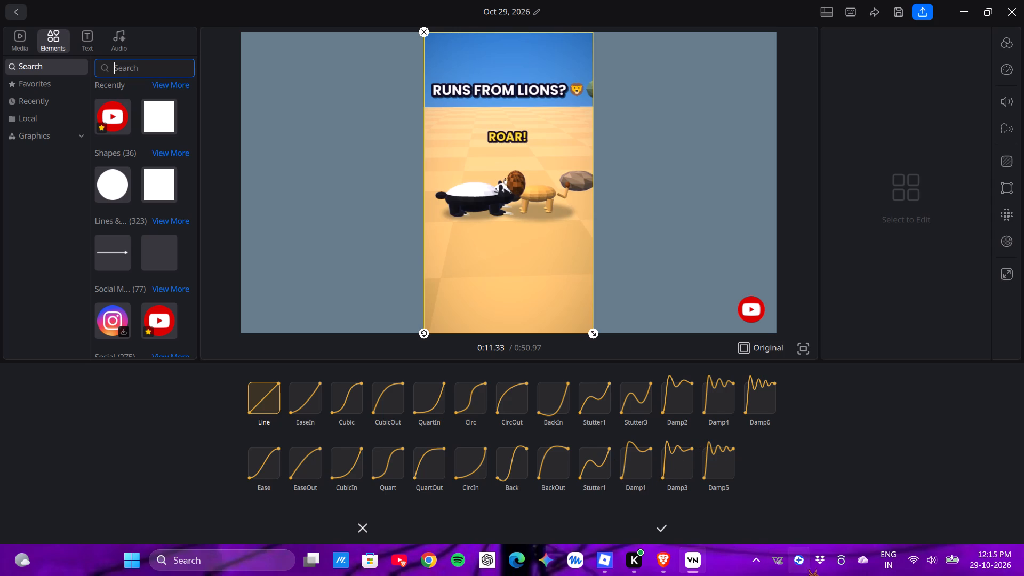
Shift the vertical animal clip slightly left and down within the preview frame at 0:11.33.
{"action": "left_click_drag", "start_coordinate": [522, 229], "coordinate": [512, 227]}
{"action": "left_click_drag", "start_coordinate": [510, 227], "coordinate": [495, 230]}
{"action": "left_click_drag", "start_coordinate": [497, 231], "coordinate": [506, 232]}
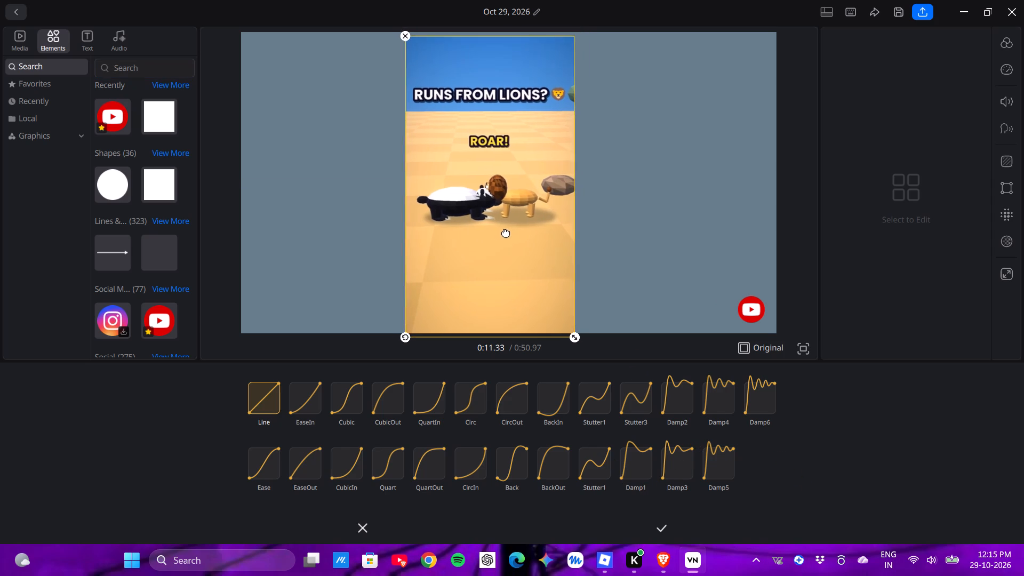
{"action": "left_click_drag", "start_coordinate": [506, 232], "coordinate": [506, 231]}
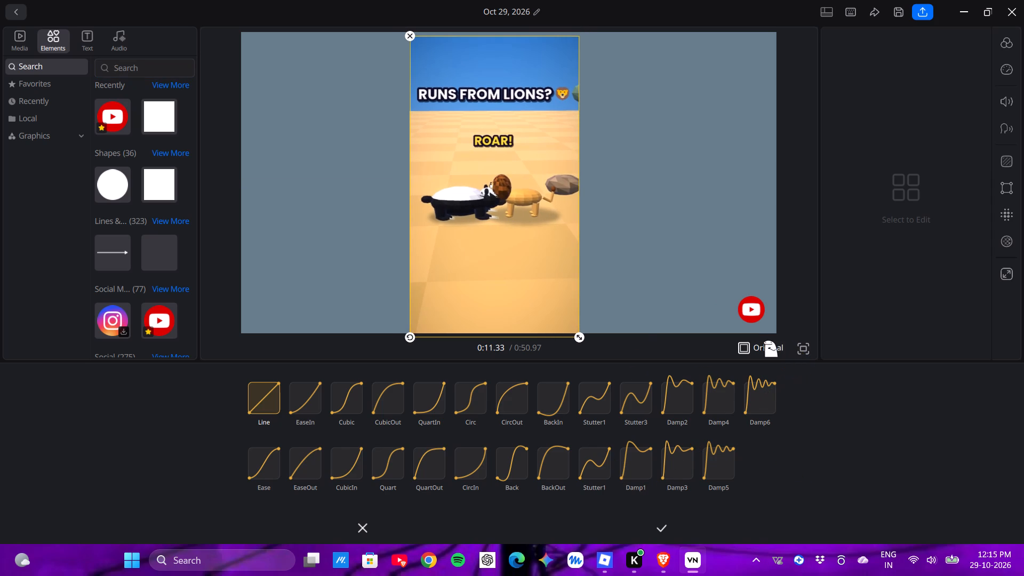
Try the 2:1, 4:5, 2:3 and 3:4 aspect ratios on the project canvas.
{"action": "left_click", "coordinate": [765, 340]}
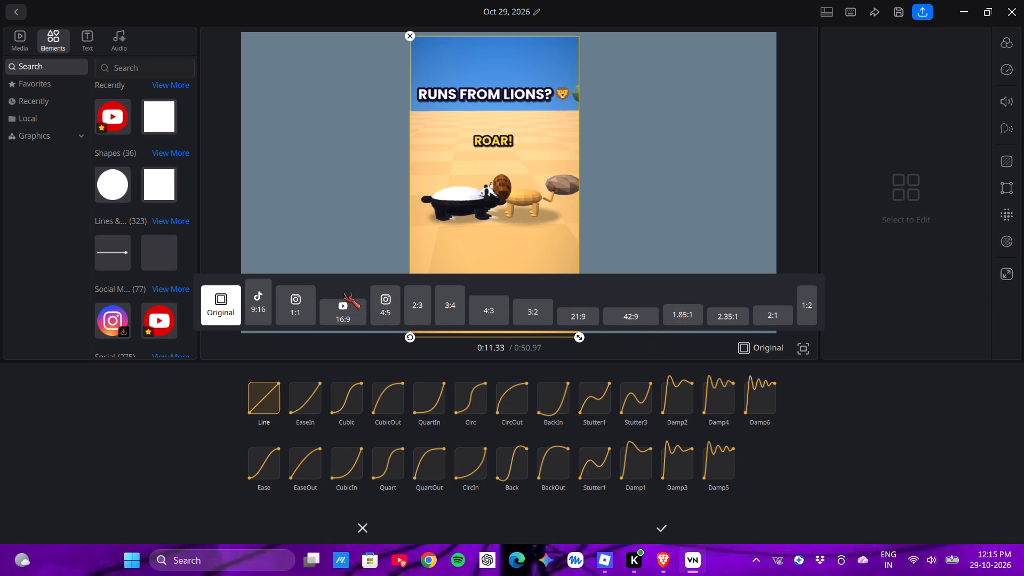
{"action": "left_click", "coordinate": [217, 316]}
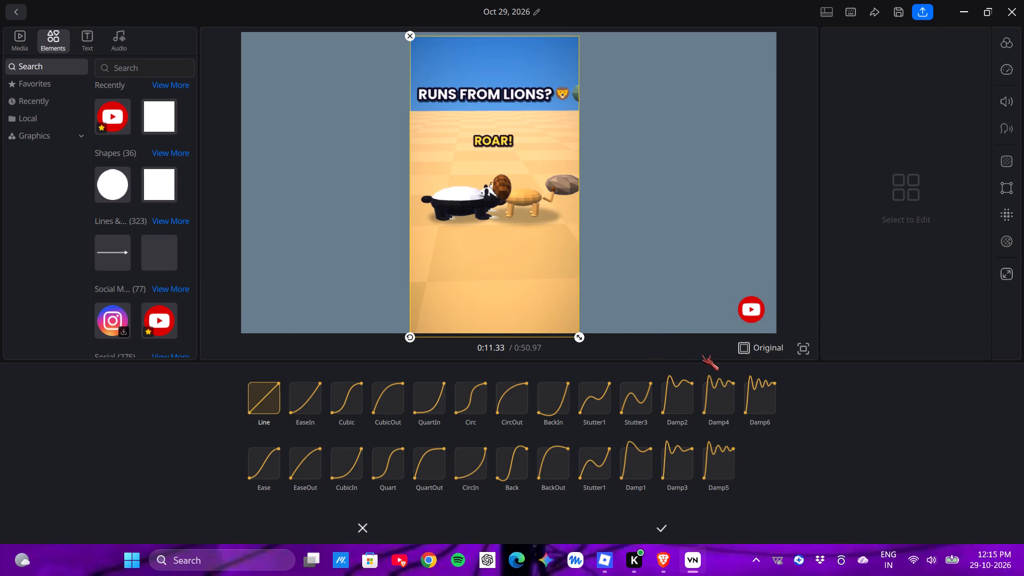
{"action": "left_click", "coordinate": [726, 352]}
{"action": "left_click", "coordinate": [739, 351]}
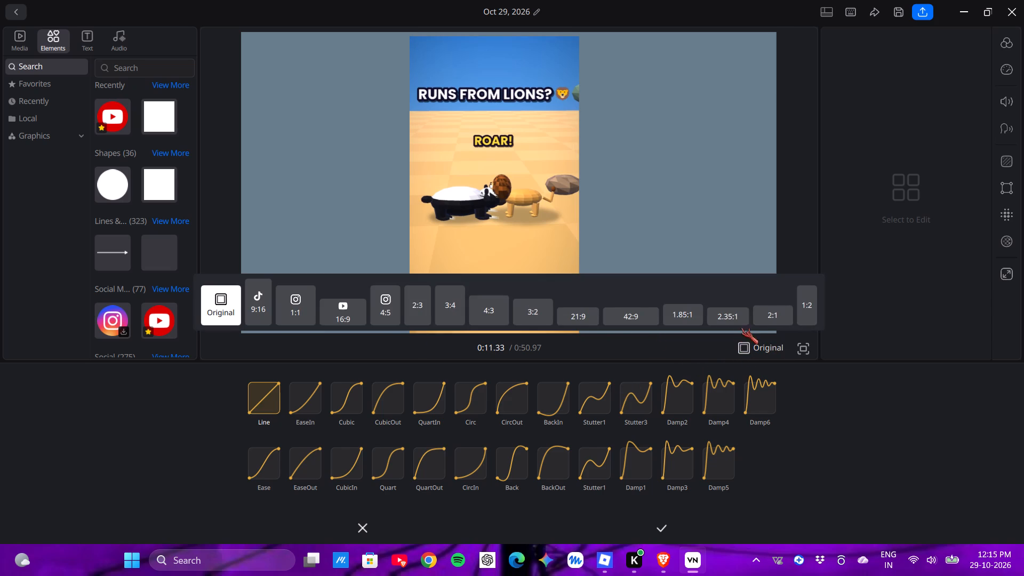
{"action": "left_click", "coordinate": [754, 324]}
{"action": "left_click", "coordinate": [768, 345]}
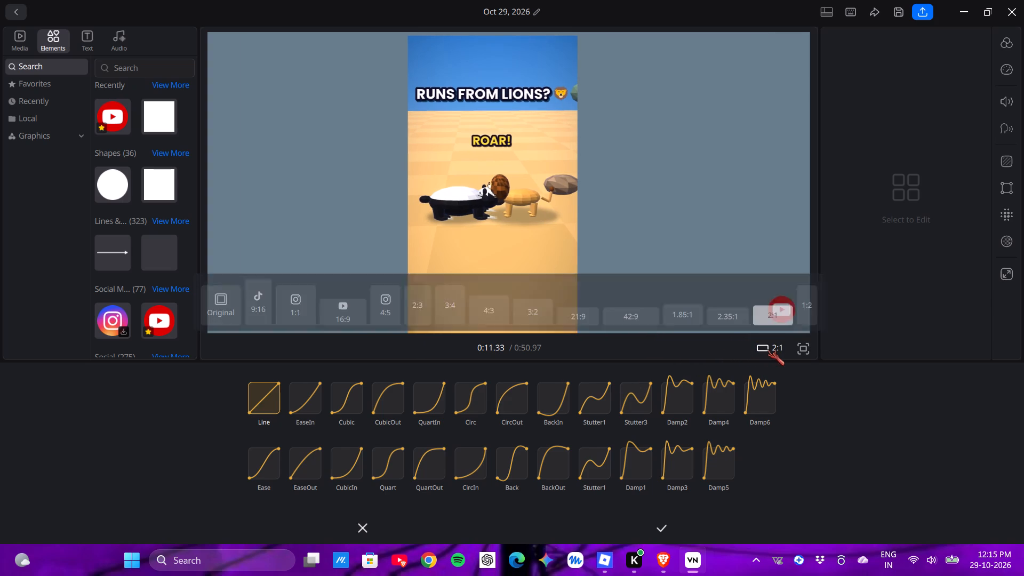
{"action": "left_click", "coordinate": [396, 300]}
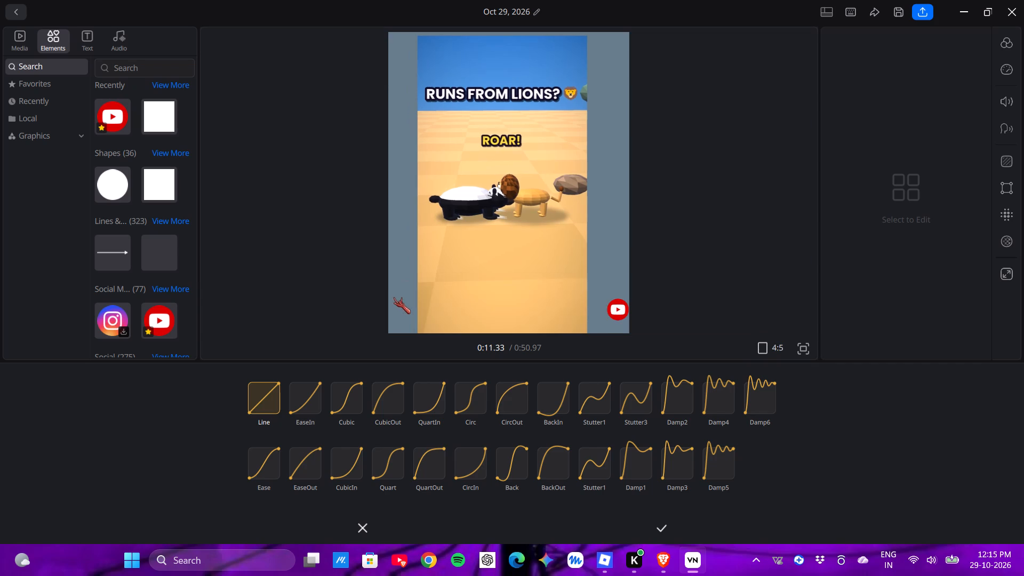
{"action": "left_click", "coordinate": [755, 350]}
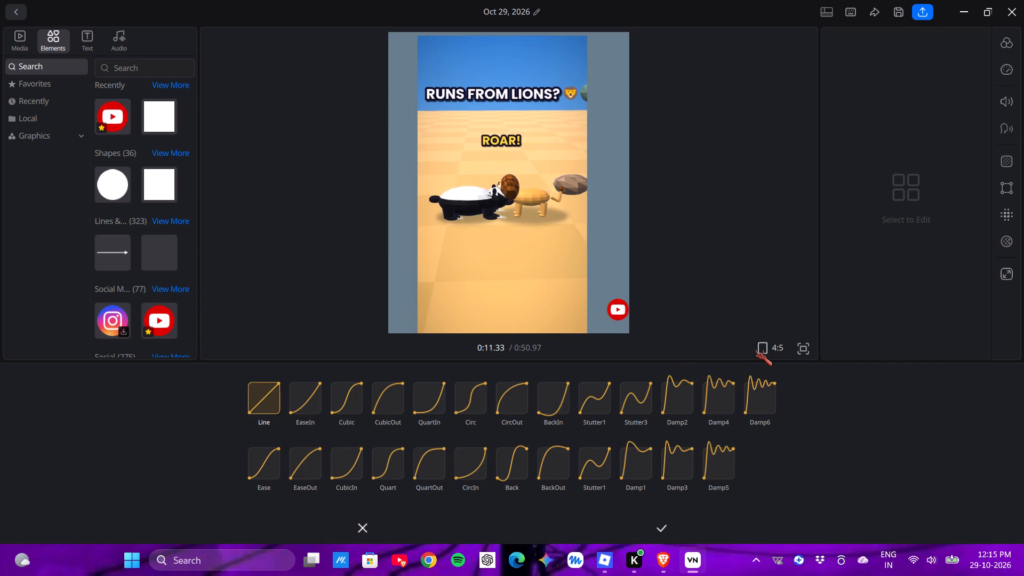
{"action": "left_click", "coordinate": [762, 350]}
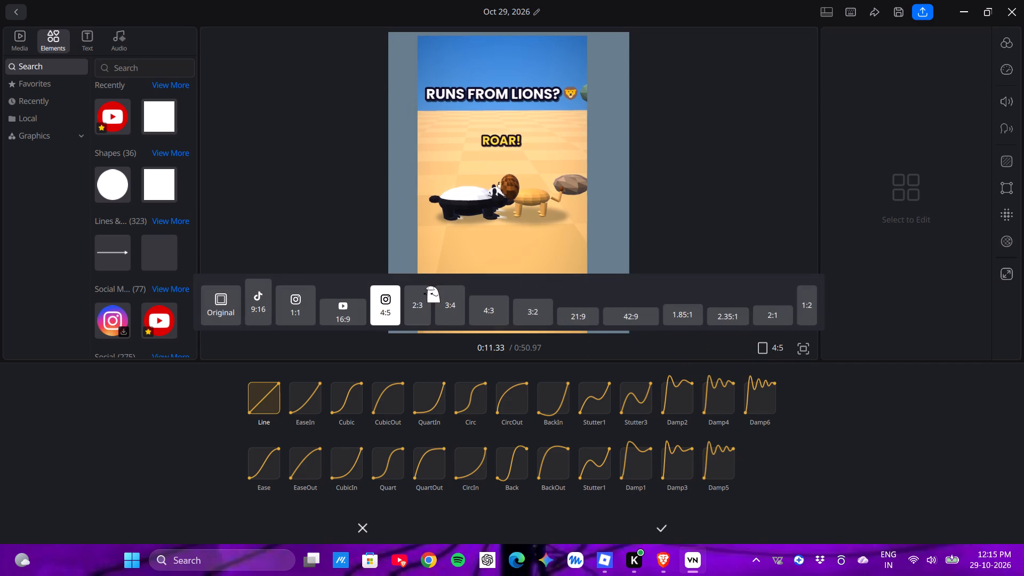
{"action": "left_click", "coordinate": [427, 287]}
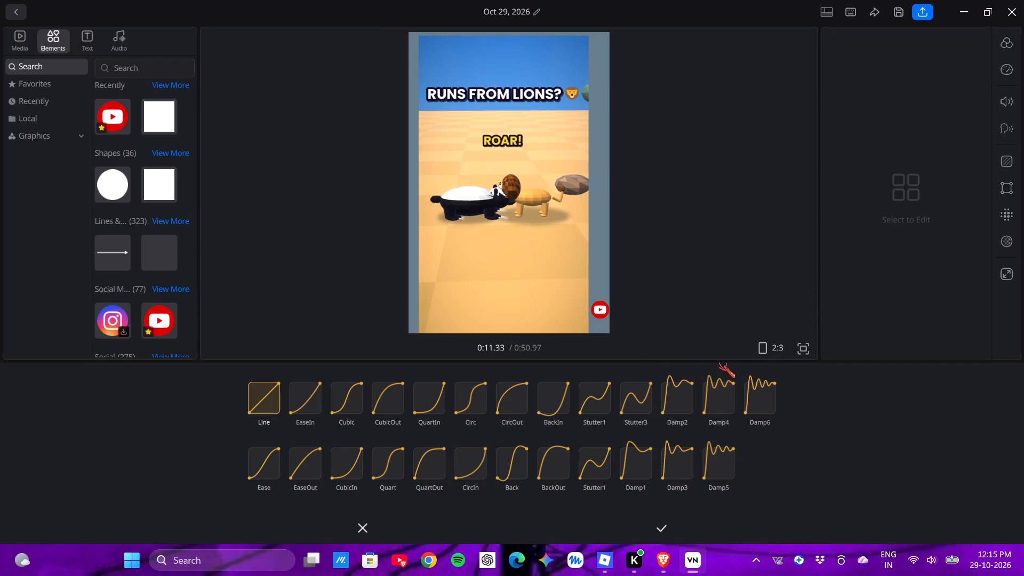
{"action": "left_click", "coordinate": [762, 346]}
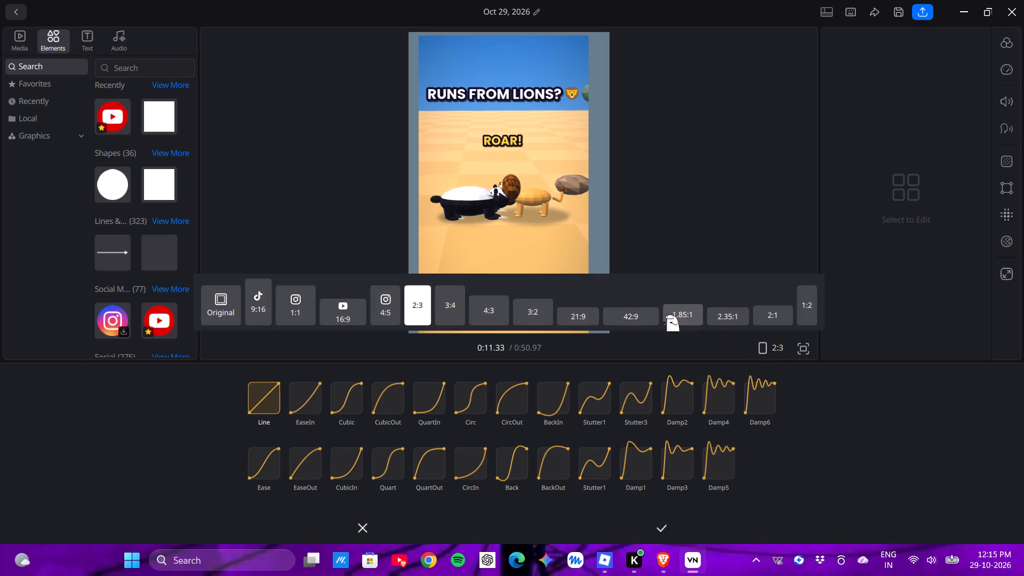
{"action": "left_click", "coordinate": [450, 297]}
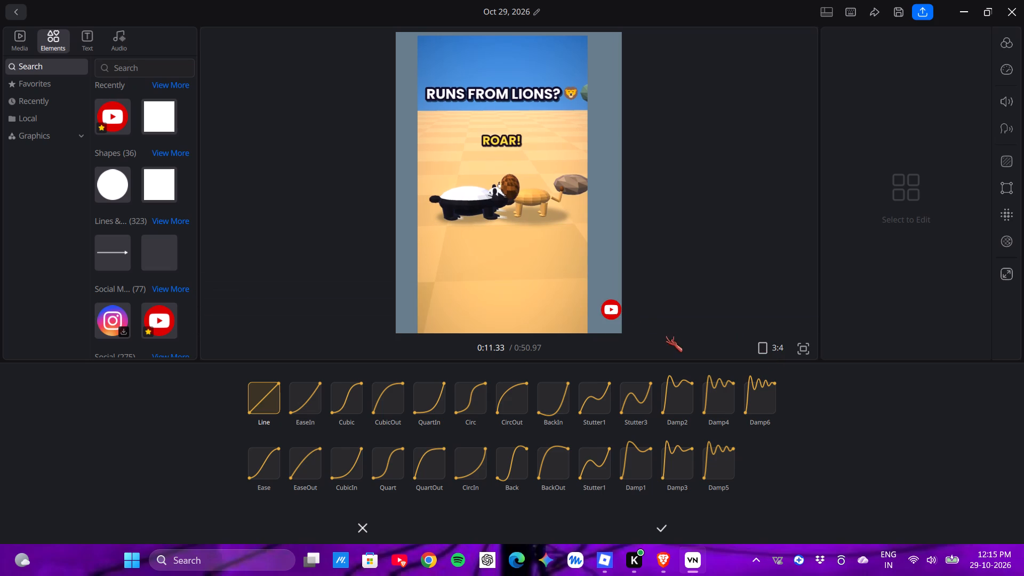
Set the project's canvas aspect ratio to 1:2.
{"action": "left_click", "coordinate": [752, 347]}
{"action": "left_click", "coordinate": [764, 348]}
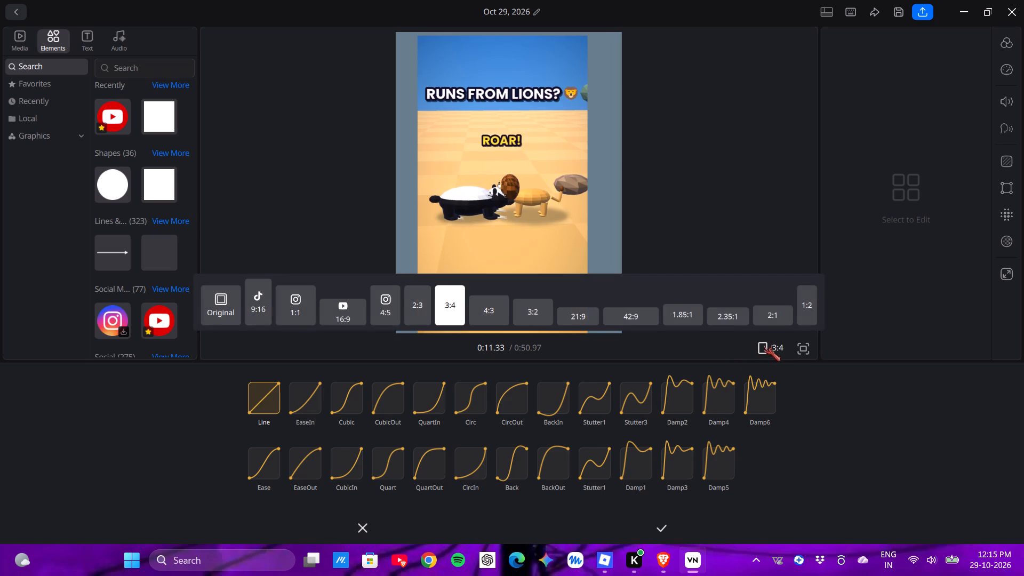
{"action": "left_click_drag", "start_coordinate": [666, 322], "coordinate": [738, 308]}
{"action": "left_click_drag", "start_coordinate": [738, 308], "coordinate": [803, 312]}
{"action": "left_click", "coordinate": [804, 312]}
{"action": "left_click_drag", "start_coordinate": [521, 150], "coordinate": [530, 167]}
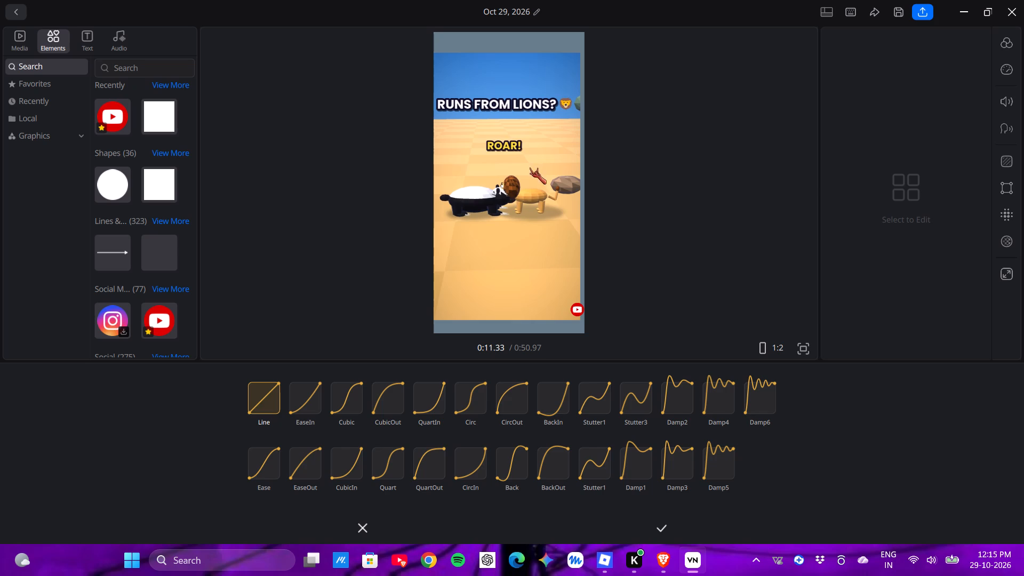
Nudge the vertical animal clip slightly up and right within the preview frame at 0:11.33.
{"action": "left_click_drag", "start_coordinate": [530, 167], "coordinate": [530, 167]}
{"action": "left_click", "coordinate": [470, 238]}
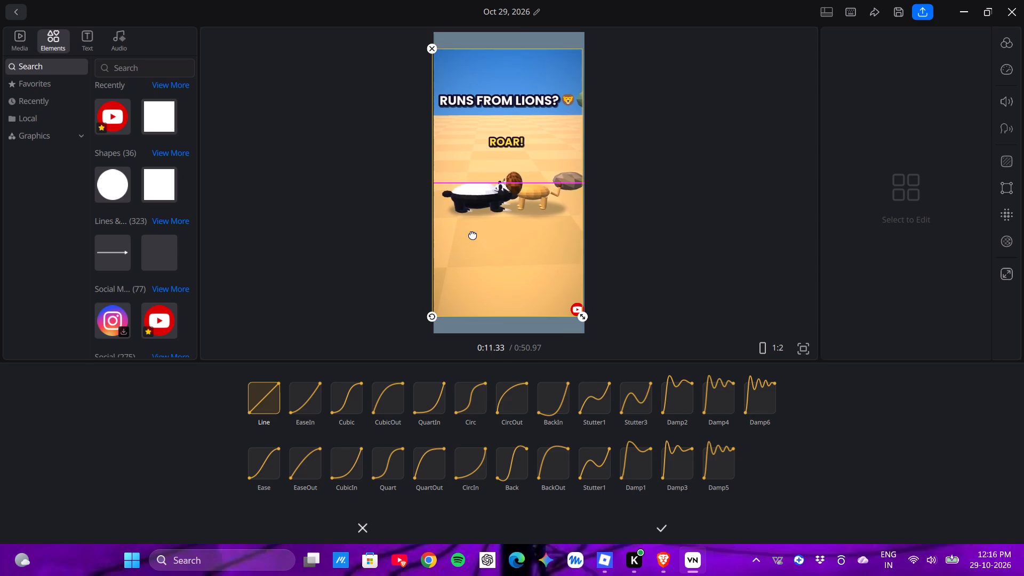
{"action": "left_click", "coordinate": [654, 406]}
Leave the current project and open the 0:47 Oct 27, 2026 project from the projects list.
{"action": "left_click", "coordinate": [15, 14]}
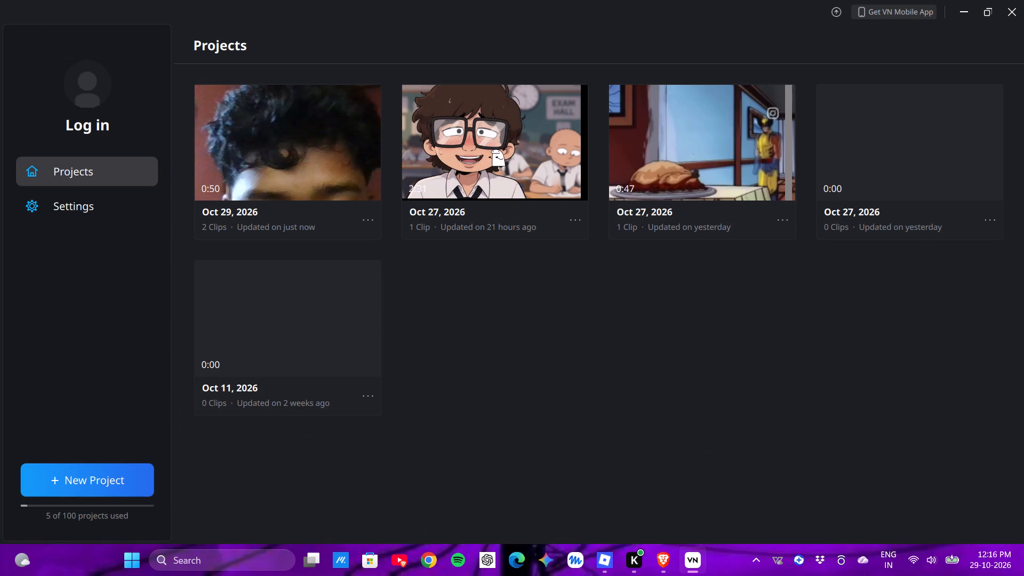
{"action": "left_click", "coordinate": [697, 156]}
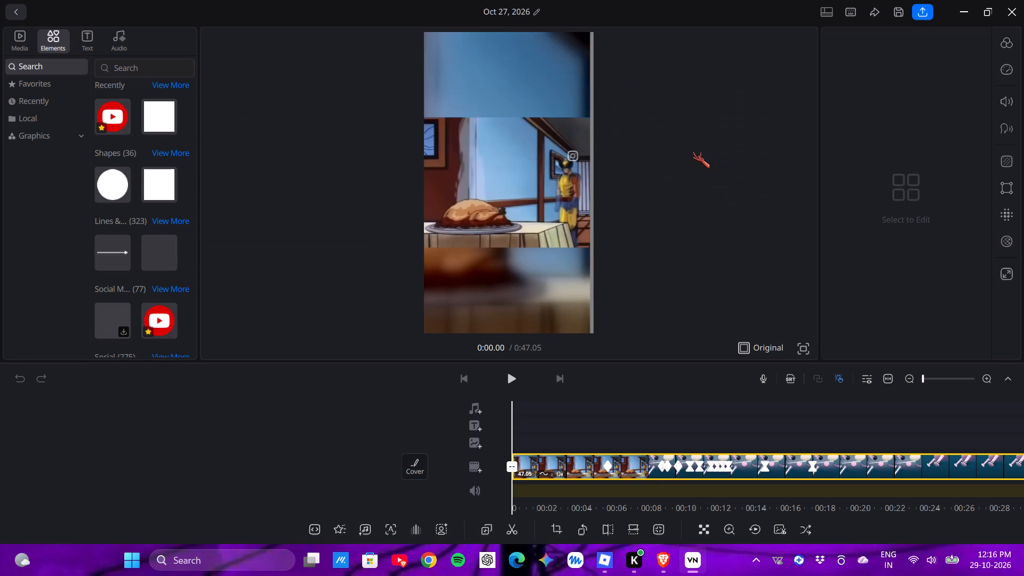
Add the white square from the recently used elements as an overlay at 0:12.60 on the timeline.
{"action": "left_click_drag", "start_coordinate": [802, 447], "coordinate": [715, 427]}
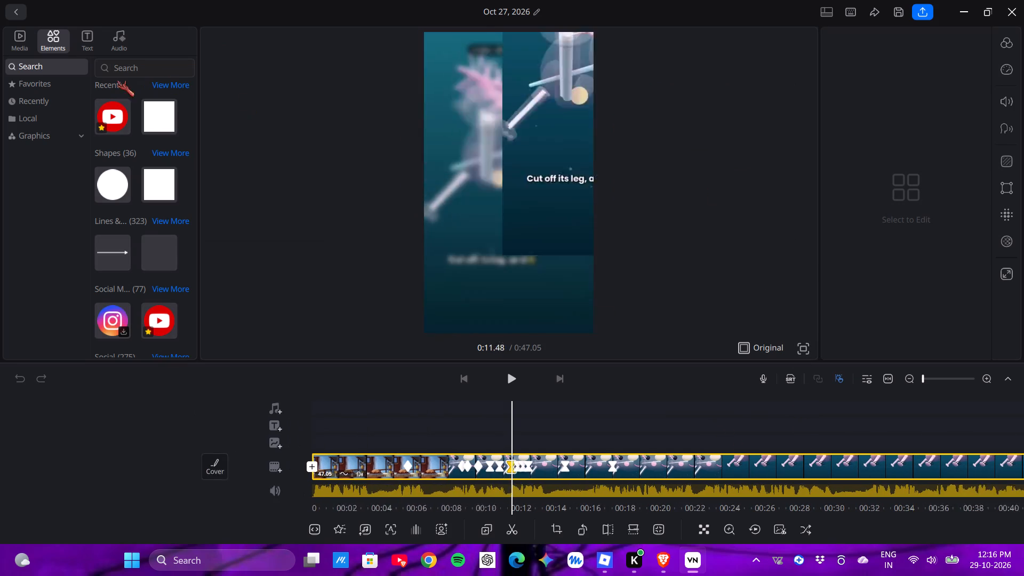
{"action": "left_click", "coordinate": [39, 86]}
{"action": "left_click", "coordinate": [41, 109]}
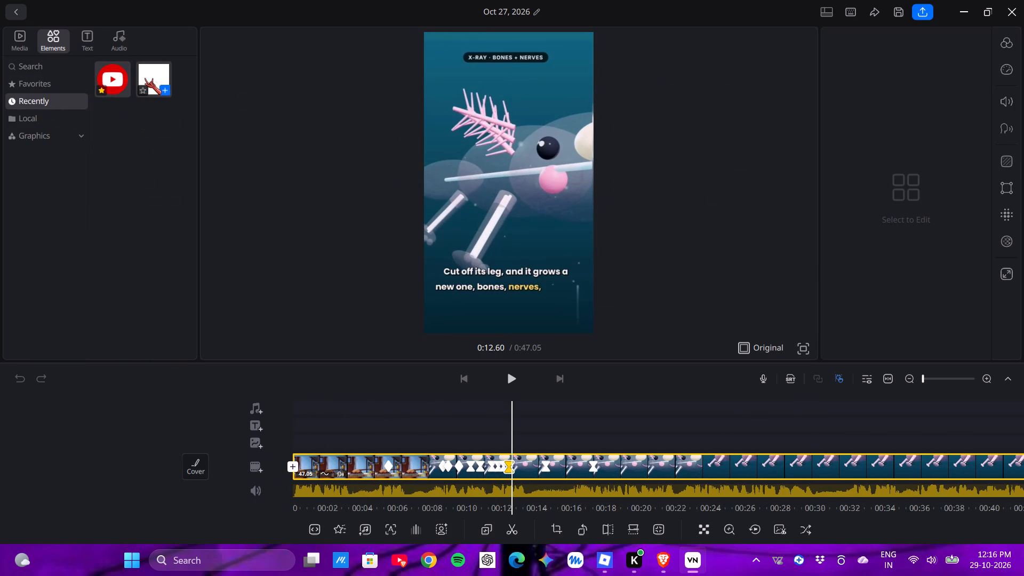
{"action": "left_click", "coordinate": [145, 78]}
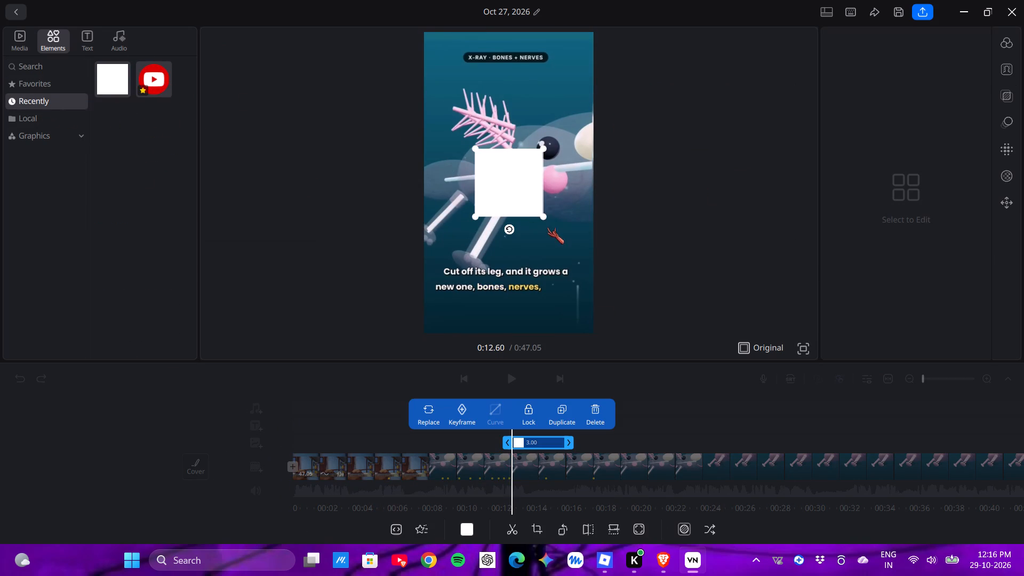
Enlarge the white square beyond the frame's width and place it, horizontally centred, over the lower part of the video frame.
{"action": "left_click_drag", "start_coordinate": [542, 208], "coordinate": [556, 101]}
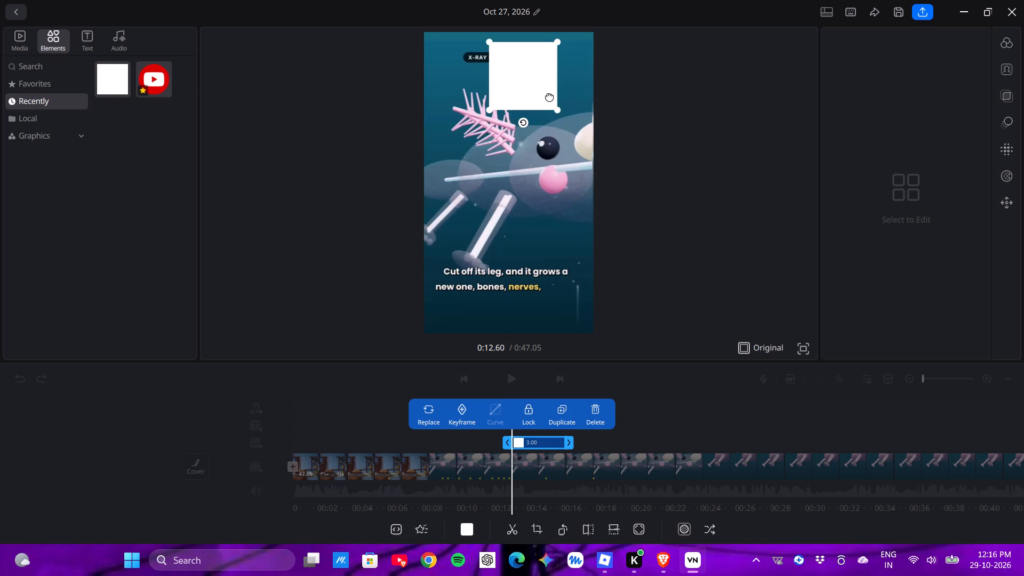
{"action": "left_click_drag", "start_coordinate": [560, 109], "coordinate": [540, 313]}
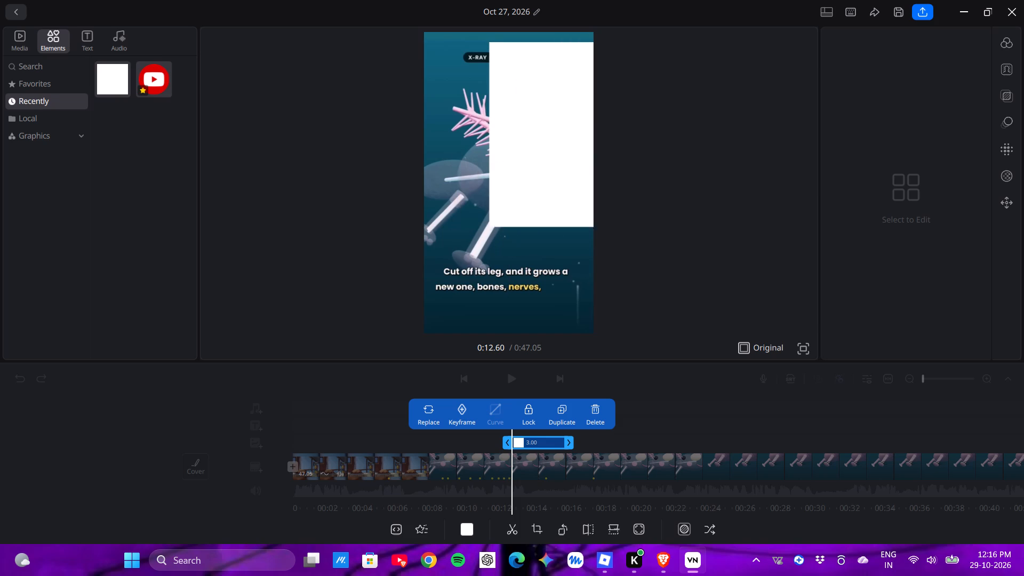
{"action": "left_click_drag", "start_coordinate": [540, 313], "coordinate": [73, 333]}
{"action": "left_click_drag", "start_coordinate": [557, 170], "coordinate": [479, 176]}
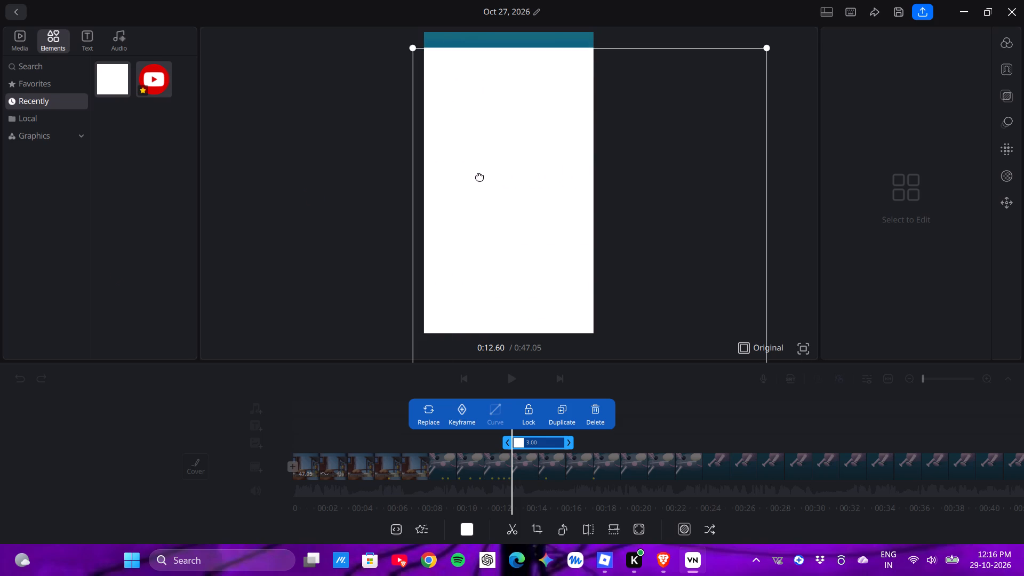
{"action": "left_click_drag", "start_coordinate": [479, 176], "coordinate": [399, 338]}
{"action": "left_click", "coordinate": [369, 254]}
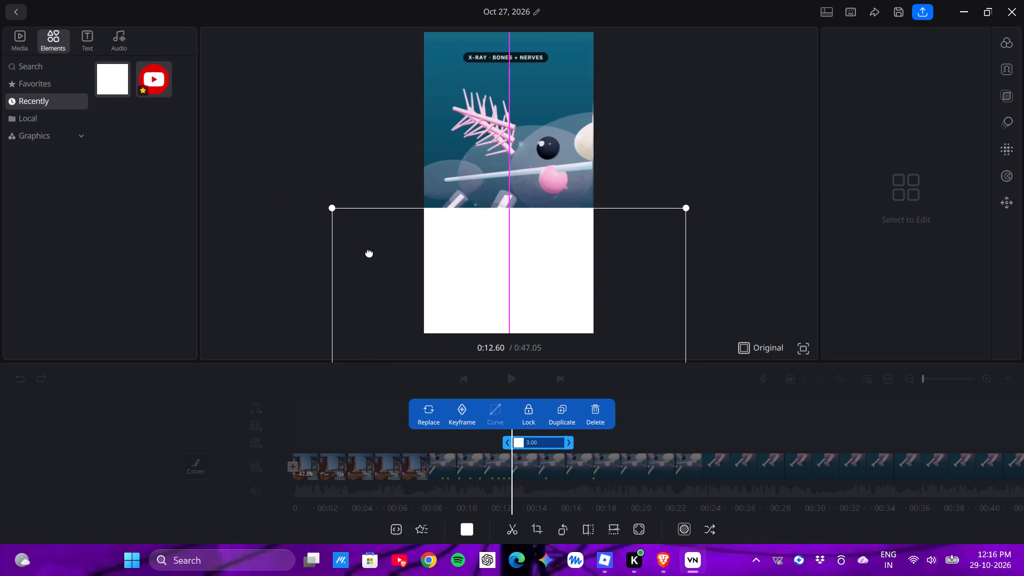
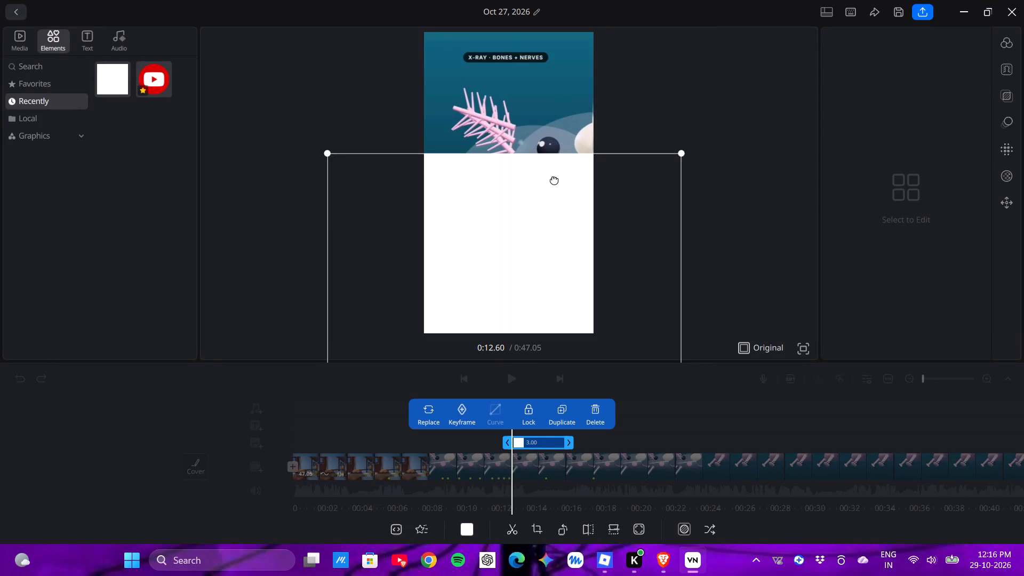
Delete the white square overlay from the timeline at 0:12.60.
{"action": "left_click", "coordinate": [426, 259]}
{"action": "right_click", "coordinate": [434, 246]}
{"action": "key", "text": "Delete"}
Add a keyframe to the main video clip at 0:27.64.
{"action": "left_click_drag", "start_coordinate": [579, 491], "coordinate": [559, 491]}
{"action": "left_click_drag", "start_coordinate": [587, 491], "coordinate": [564, 490]}
{"action": "left_click", "coordinate": [582, 489]}
{"action": "left_click_drag", "start_coordinate": [619, 485], "coordinate": [589, 482]}
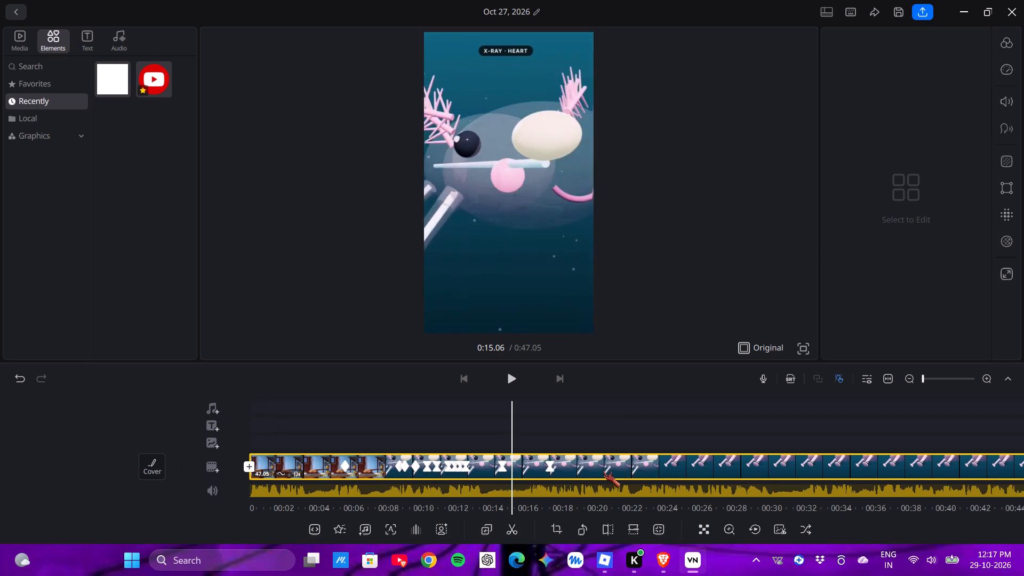
{"action": "left_click_drag", "start_coordinate": [629, 453], "coordinate": [581, 459]}
{"action": "left_click_drag", "start_coordinate": [635, 460], "coordinate": [583, 472]}
{"action": "left_click_drag", "start_coordinate": [627, 468], "coordinate": [602, 470]}
{"action": "left_click_drag", "start_coordinate": [651, 473], "coordinate": [590, 474]}
{"action": "left_click_drag", "start_coordinate": [671, 467], "coordinate": [612, 478]}
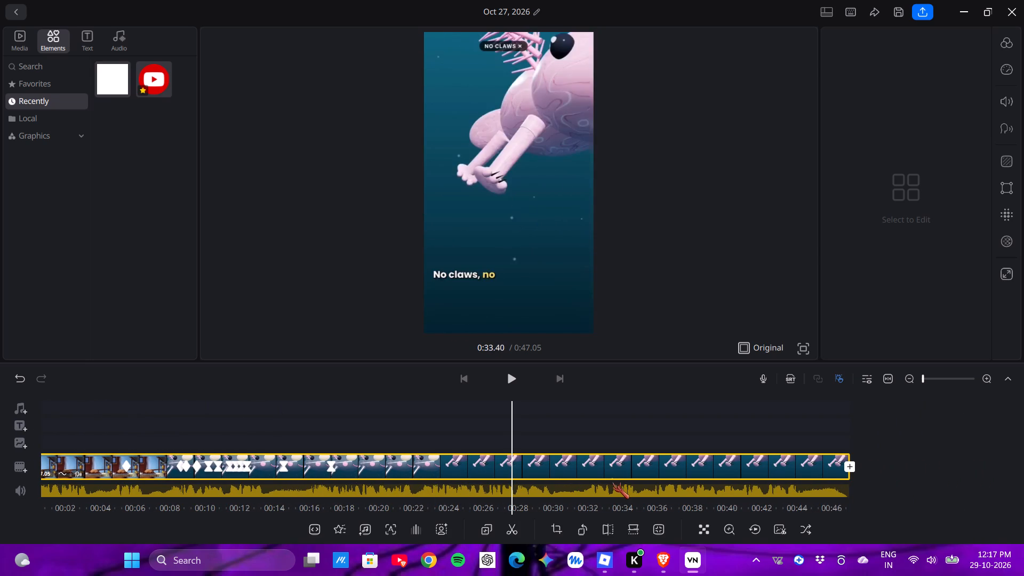
{"action": "left_click", "coordinate": [613, 486]}
{"action": "right_click", "coordinate": [620, 447]}
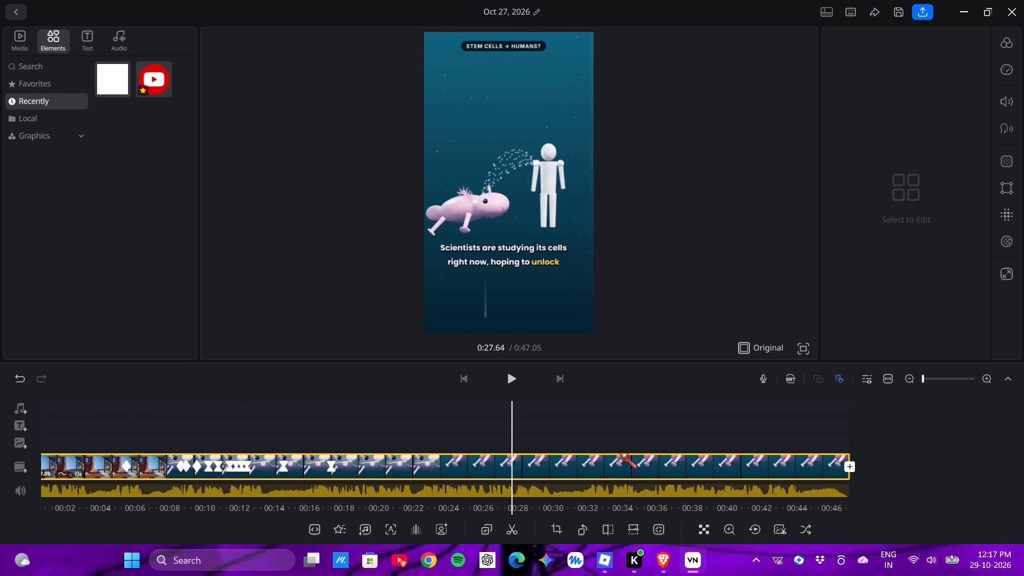
{"action": "right_click", "coordinate": [620, 458]}
{"action": "right_click", "coordinate": [620, 458]}
{"action": "right_click", "coordinate": [620, 458]}
{"action": "right_click", "coordinate": [620, 458]}
{"action": "right_click", "coordinate": [620, 458]}
{"action": "right_click_drag", "start_coordinate": [620, 458], "coordinate": [612, 486]}
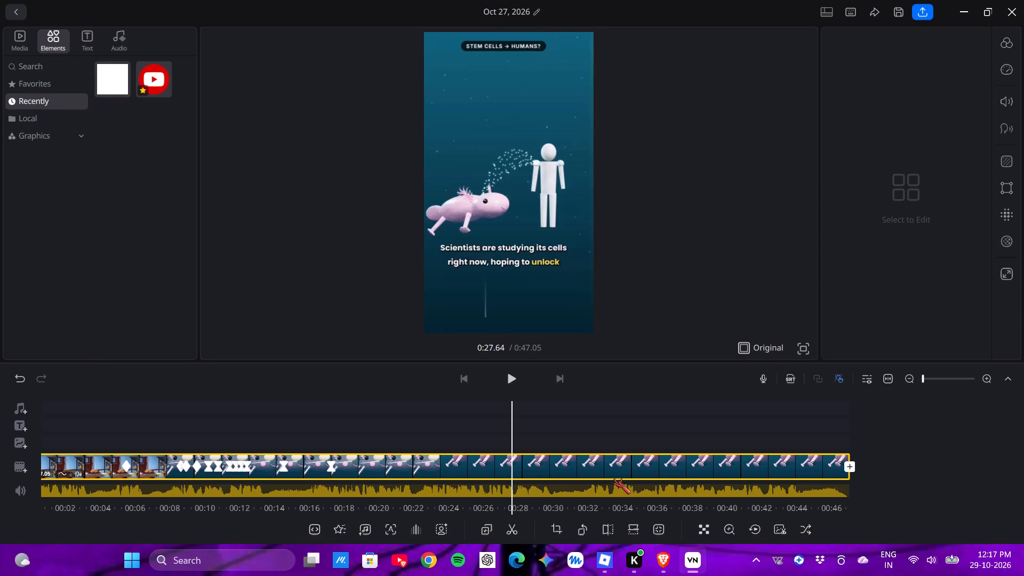
{"action": "left_click", "coordinate": [614, 472]}
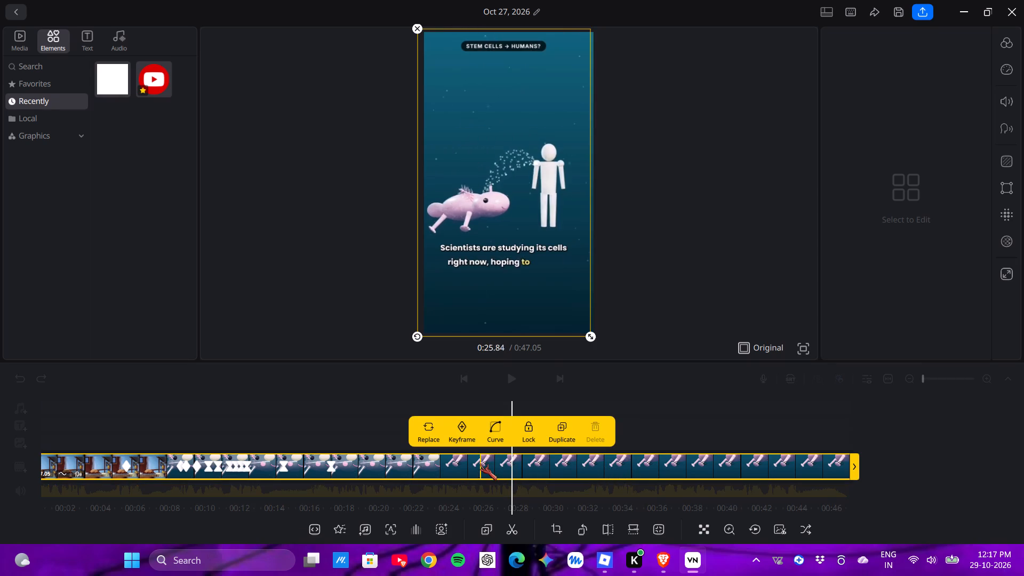
{"action": "left_click", "coordinate": [460, 429]}
Add five more keyframes to the main clip at 0:30.77, 0:33.26, 0:35.08, about 0:37.2 and about 0:38.6.
{"action": "left_click_drag", "start_coordinate": [543, 469], "coordinate": [534, 468]}
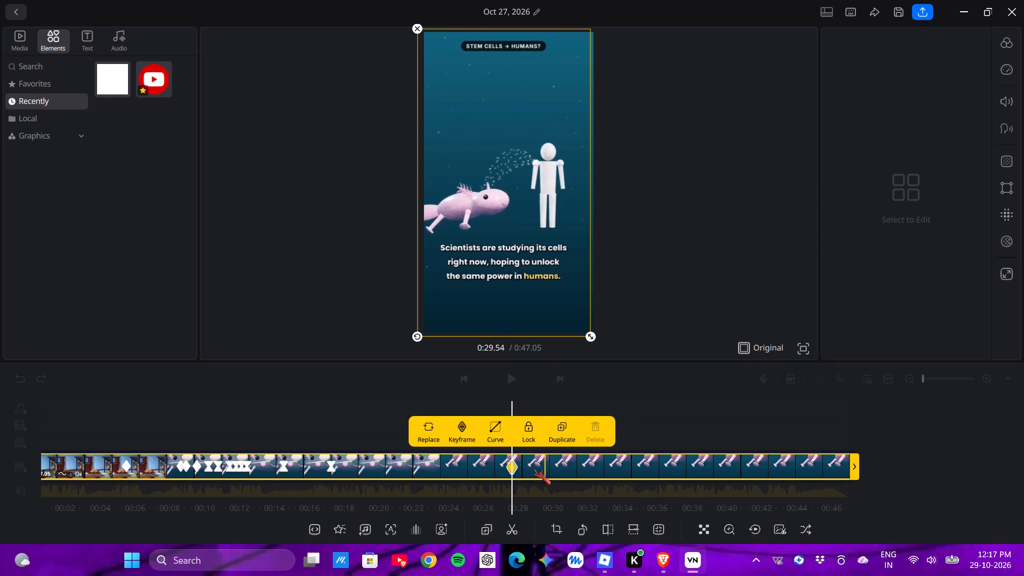
{"action": "left_click_drag", "start_coordinate": [534, 468], "coordinate": [481, 461]}
{"action": "left_click", "coordinate": [470, 428]}
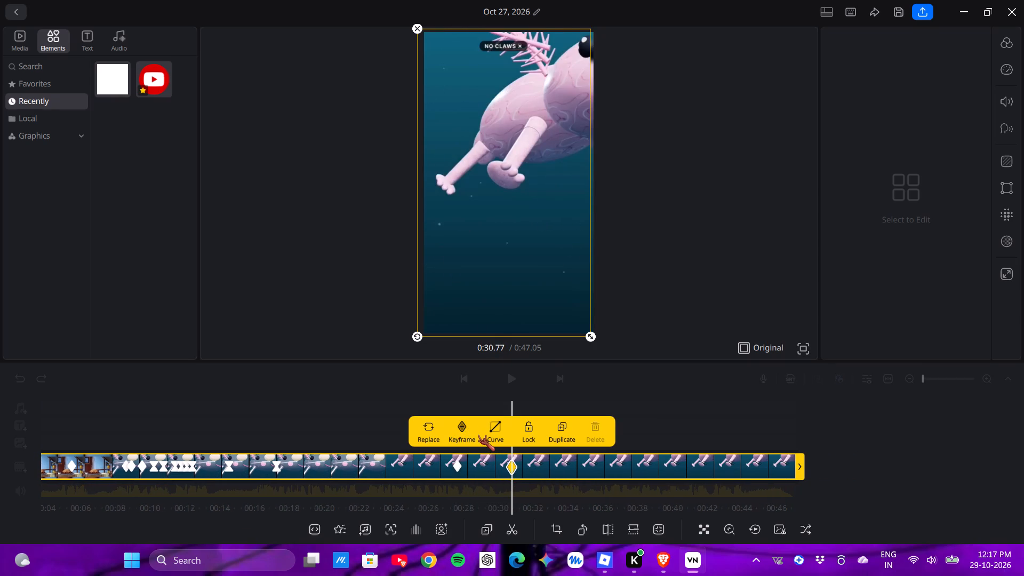
{"action": "left_click_drag", "start_coordinate": [525, 473], "coordinate": [474, 464]}
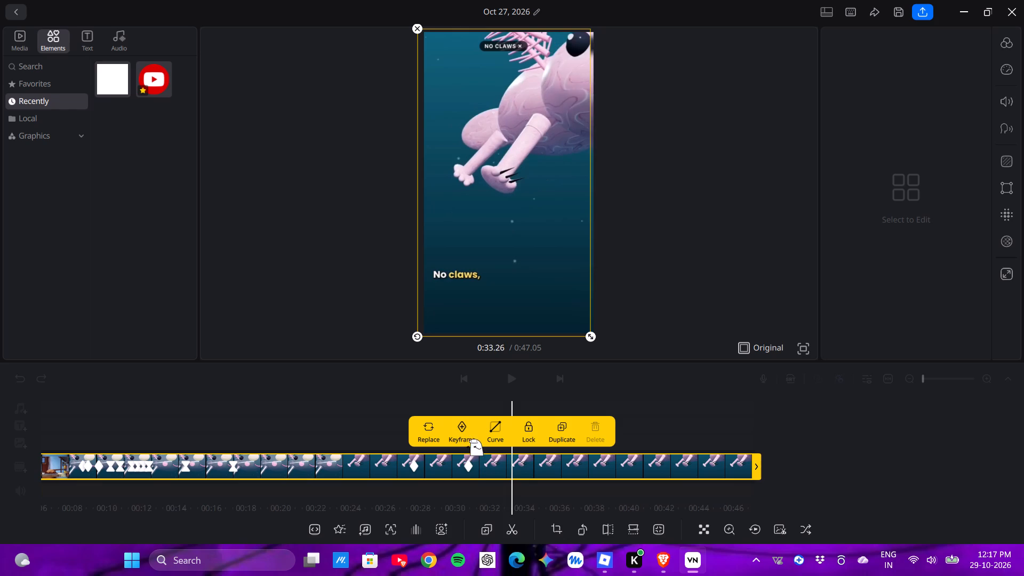
{"action": "left_click", "coordinate": [468, 428]}
{"action": "left_click_drag", "start_coordinate": [474, 458], "coordinate": [433, 460]}
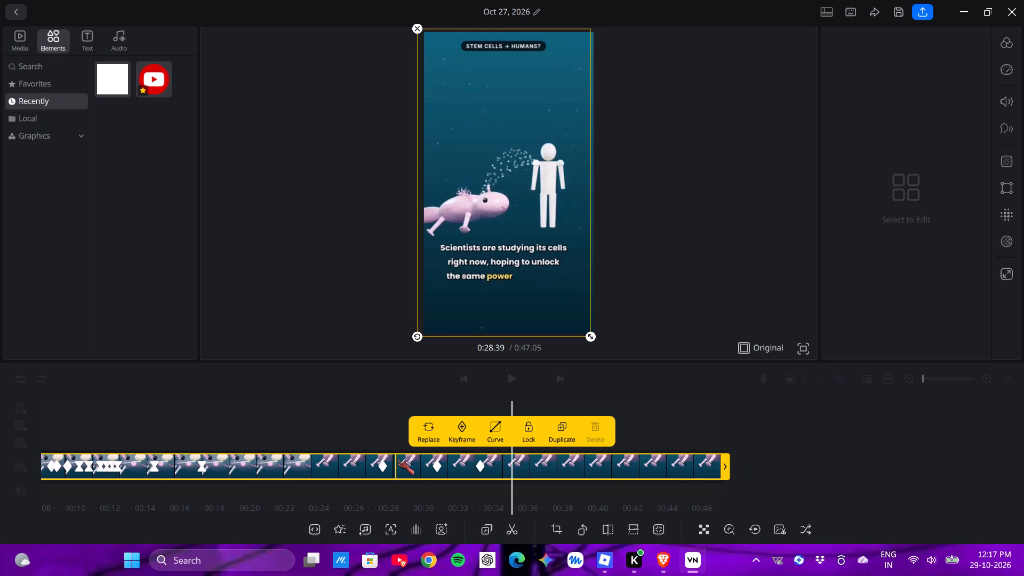
{"action": "left_click", "coordinate": [456, 420]}
{"action": "left_click_drag", "start_coordinate": [491, 447], "coordinate": [442, 457]}
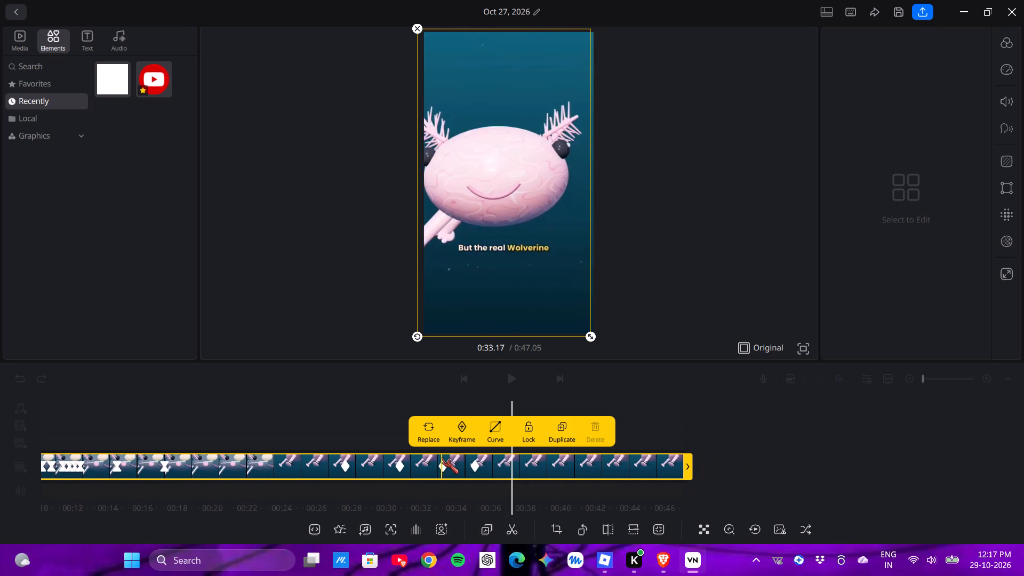
{"action": "left_click", "coordinate": [455, 431]}
{"action": "left_click_drag", "start_coordinate": [476, 455], "coordinate": [451, 453]}
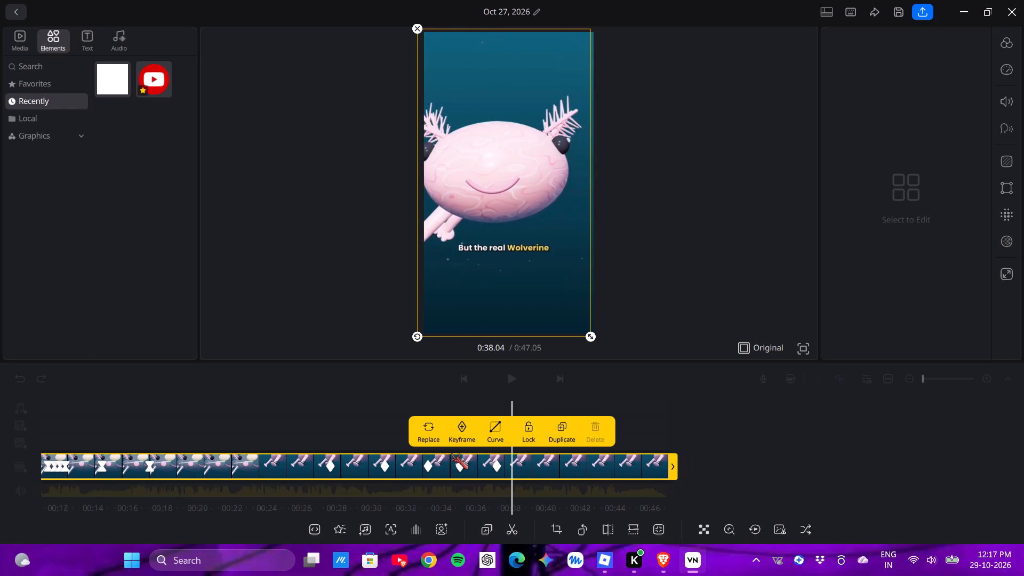
{"action": "left_click_drag", "start_coordinate": [451, 453], "coordinate": [443, 453]}
{"action": "left_click", "coordinate": [459, 418]}
Add keyframes to the main clip at 0:23.45 and 0:24.79.
{"action": "left_click_drag", "start_coordinate": [458, 452], "coordinate": [577, 460]}
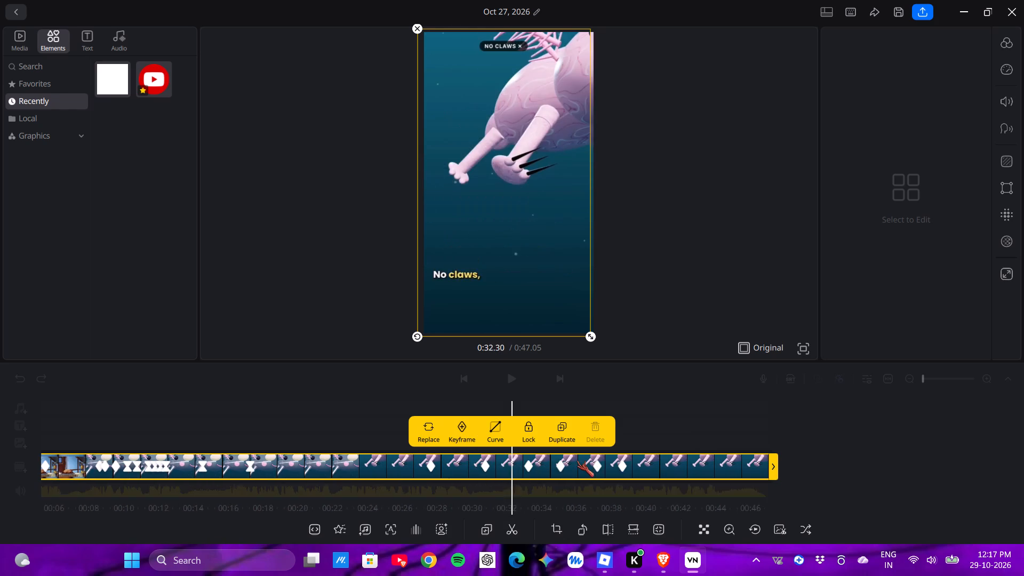
{"action": "left_click_drag", "start_coordinate": [577, 460], "coordinate": [731, 467]}
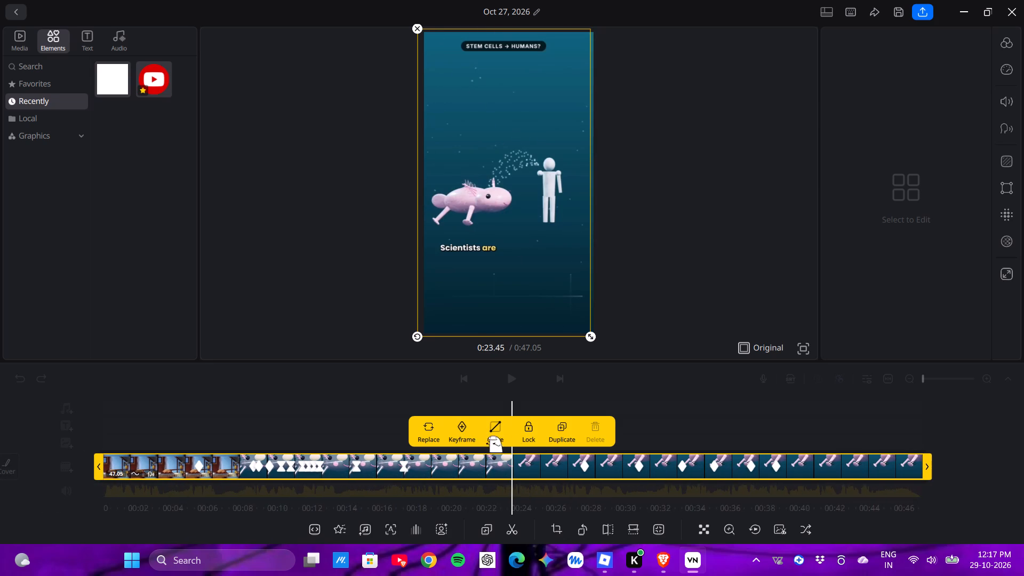
{"action": "left_click", "coordinate": [467, 420]}
{"action": "left_click_drag", "start_coordinate": [599, 467], "coordinate": [568, 460]}
{"action": "left_click", "coordinate": [451, 428]}
Move the main clip's keyframe at 0:27.64 earlier, to about 0:26.
{"action": "left_click_drag", "start_coordinate": [563, 465], "coordinate": [534, 453]}
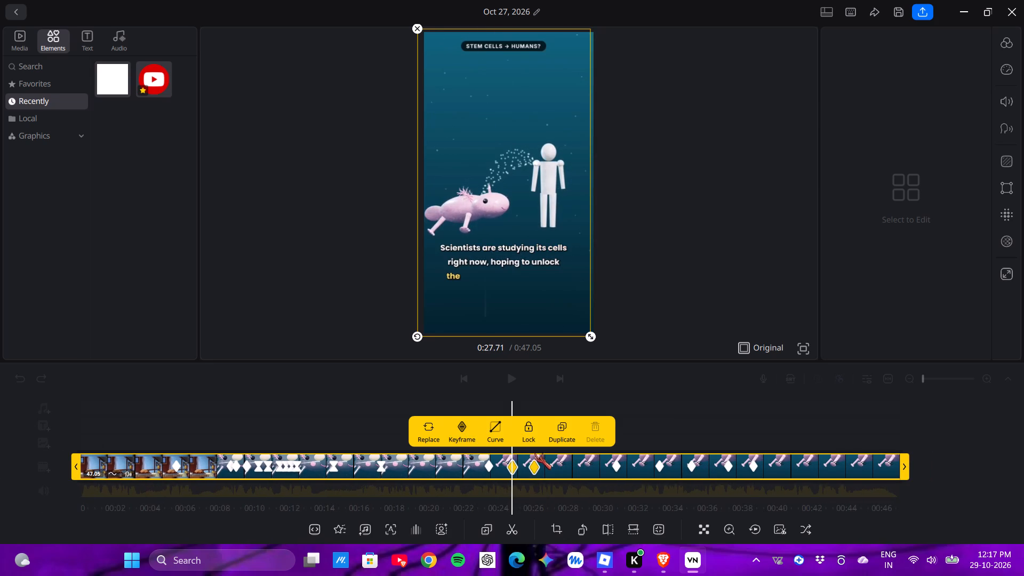
{"action": "left_click_drag", "start_coordinate": [534, 453], "coordinate": [534, 452]}
{"action": "left_click", "coordinate": [478, 420]}
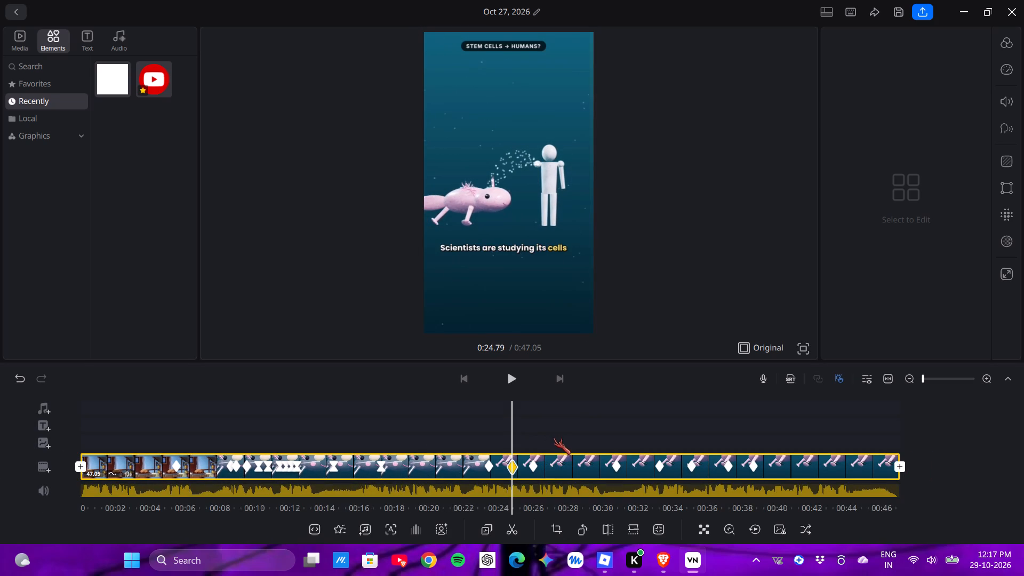
Apply the CircIn curve to the main clip's keyframe segment between 0:24.79 and about 0:26.
{"action": "left_click_drag", "start_coordinate": [553, 445], "coordinate": [523, 444]}
{"action": "left_click", "coordinate": [523, 447]}
{"action": "right_click", "coordinate": [523, 446]}
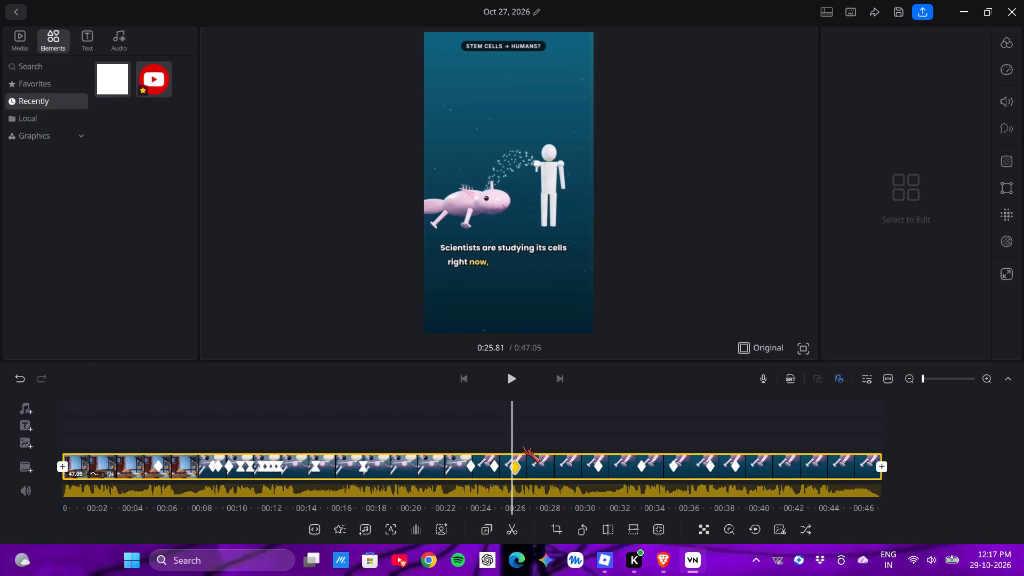
{"action": "right_click", "coordinate": [537, 463]}
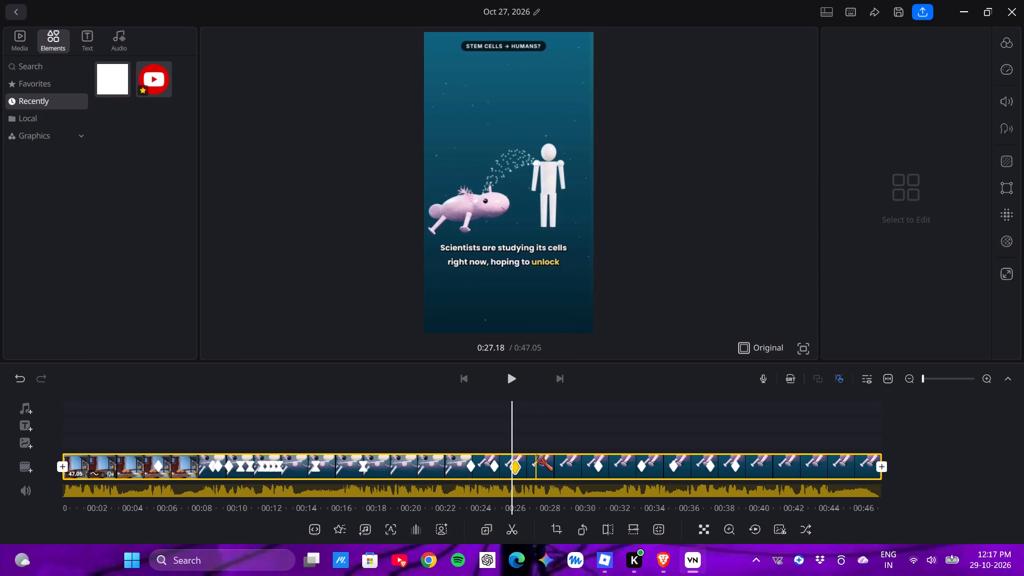
{"action": "right_click", "coordinate": [535, 454]}
{"action": "left_click", "coordinate": [535, 454]}
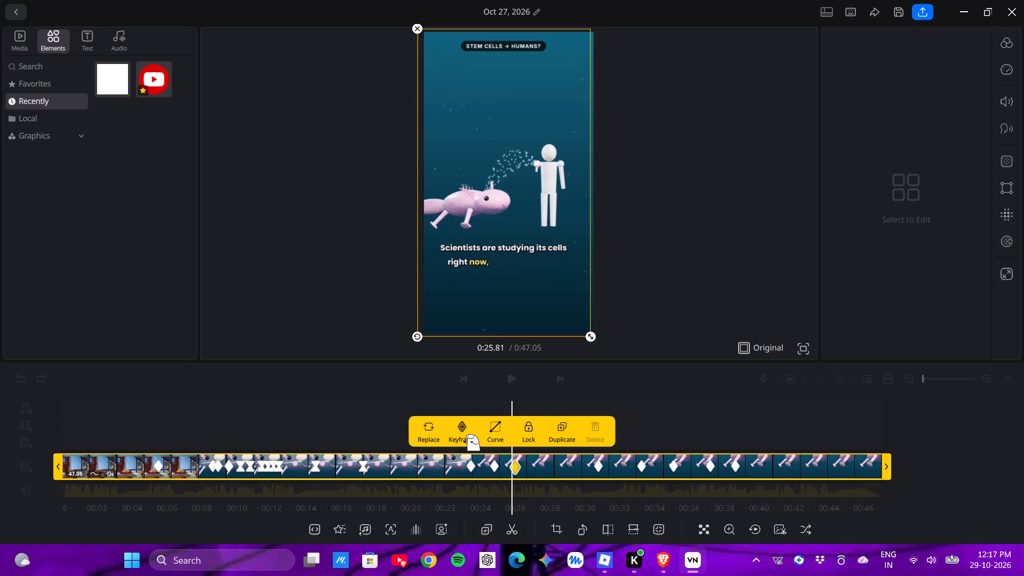
{"action": "left_click", "coordinate": [495, 428]}
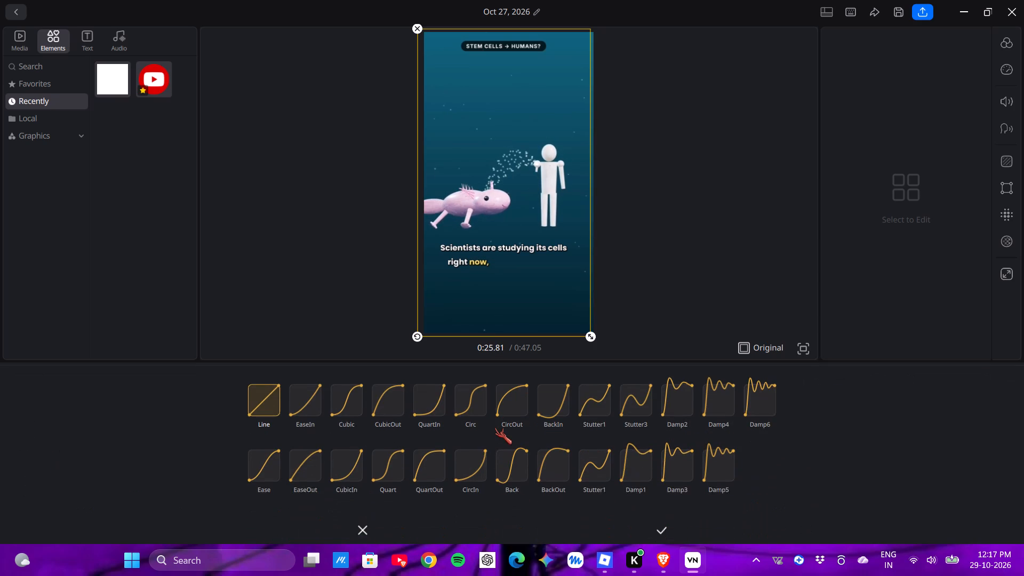
{"action": "left_click", "coordinate": [488, 475]}
{"action": "left_click", "coordinate": [467, 465]}
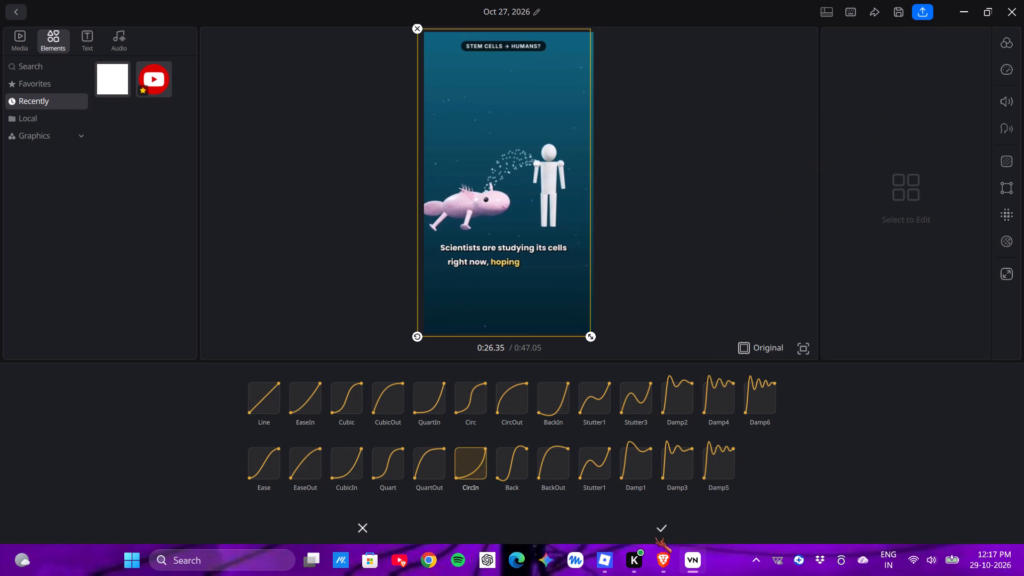
{"action": "left_click", "coordinate": [670, 522]}
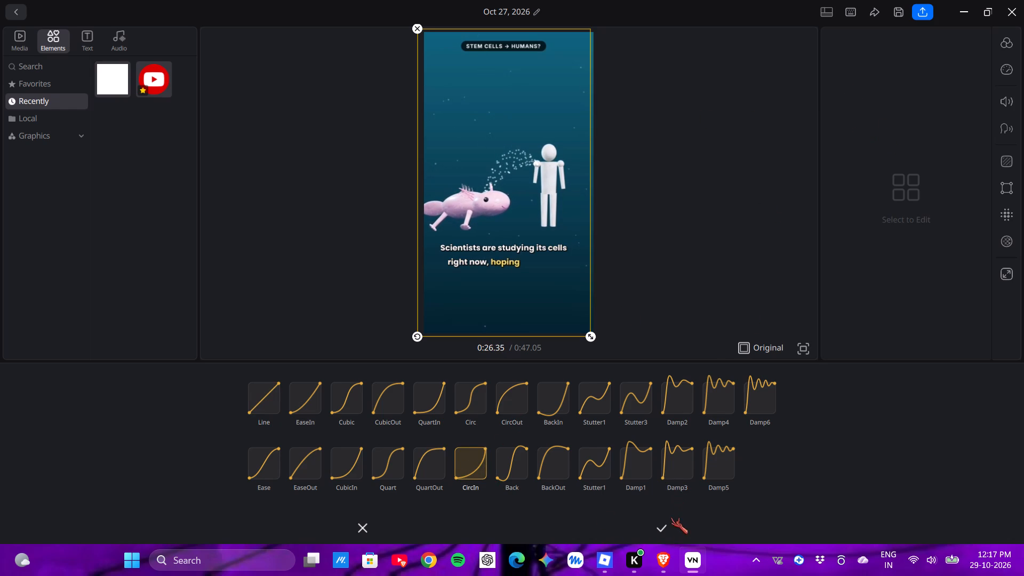
{"action": "left_click", "coordinate": [671, 518]}
{"action": "left_click", "coordinate": [668, 524]}
Apply the CircOut curve to the main clip's keyframe segment between 0:35.08 and about 0:37.2.
{"action": "left_click_drag", "start_coordinate": [650, 473], "coordinate": [610, 461]}
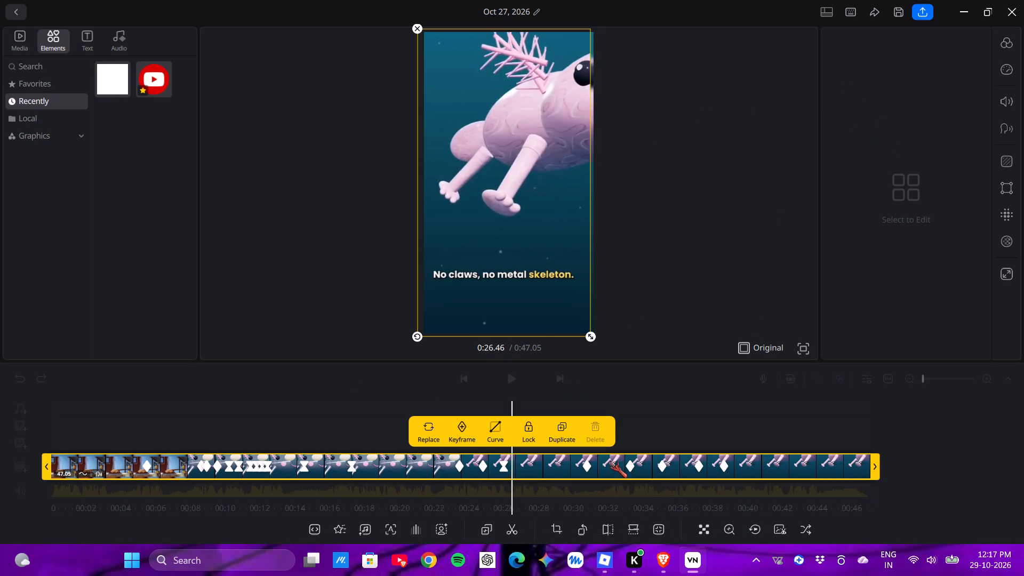
{"action": "left_click_drag", "start_coordinate": [610, 461], "coordinate": [470, 455]}
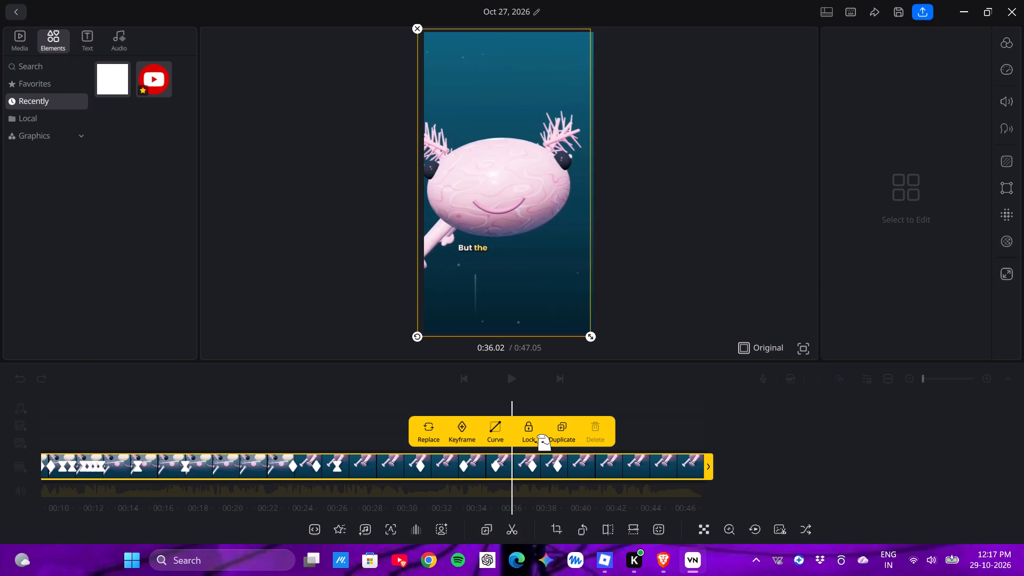
{"action": "left_click", "coordinate": [505, 426]}
{"action": "left_click", "coordinate": [502, 417]}
{"action": "left_click", "coordinate": [502, 411]}
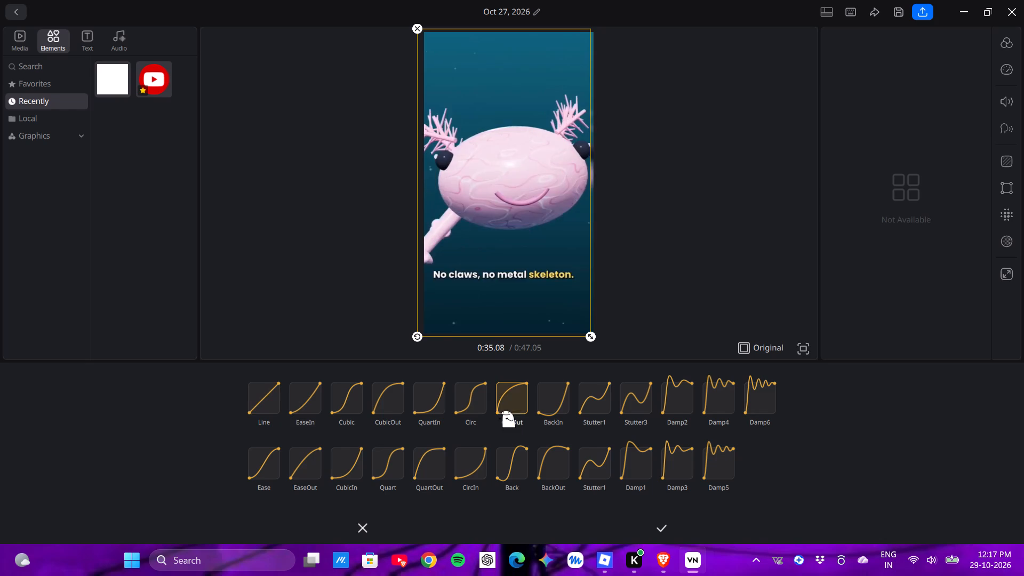
{"action": "left_click", "coordinate": [641, 524]}
{"action": "left_click", "coordinate": [657, 526]}
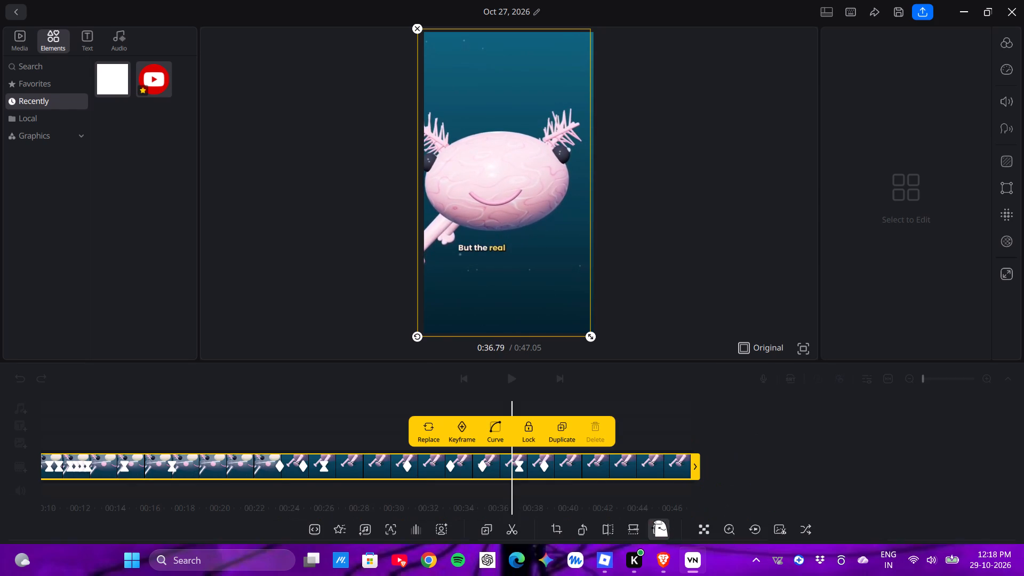
Try the Alien and Robot voice effects on the main clip and settle on Optimus.
{"action": "left_click_drag", "start_coordinate": [517, 455], "coordinate": [683, 454]}
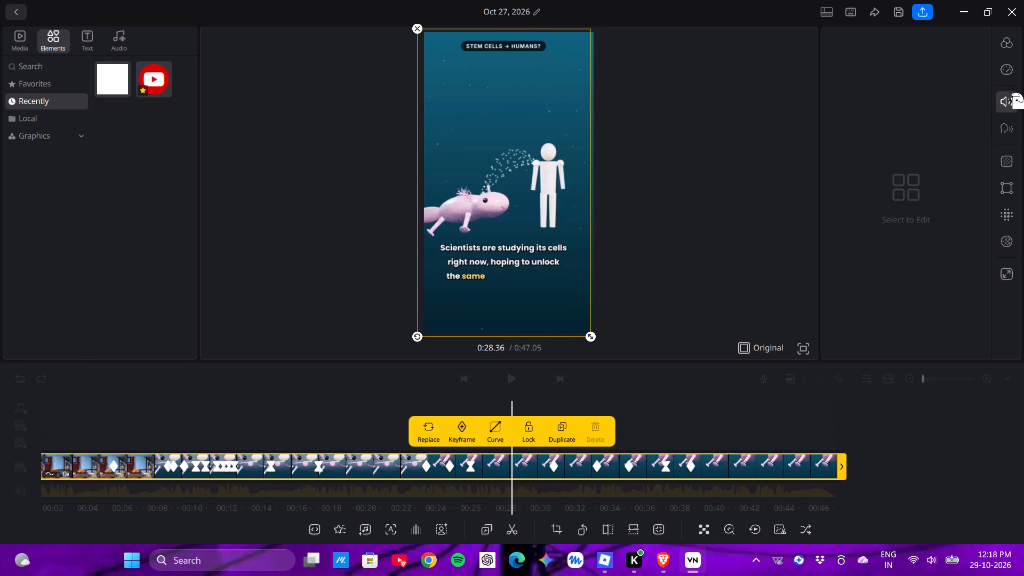
{"action": "left_click", "coordinate": [1011, 125]}
{"action": "left_click", "coordinate": [940, 129]}
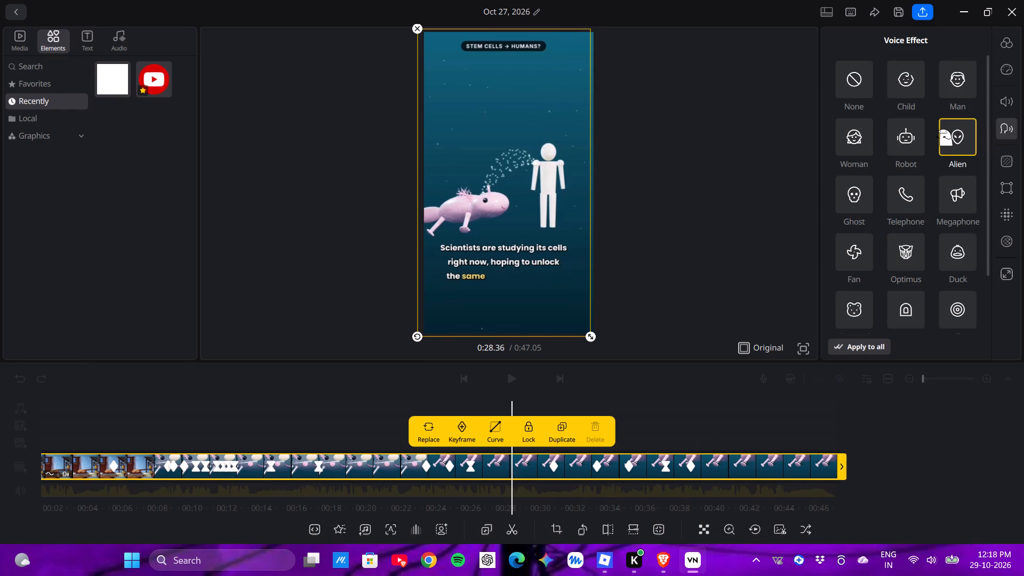
{"action": "left_click", "coordinate": [923, 94]}
{"action": "left_click", "coordinate": [913, 127]}
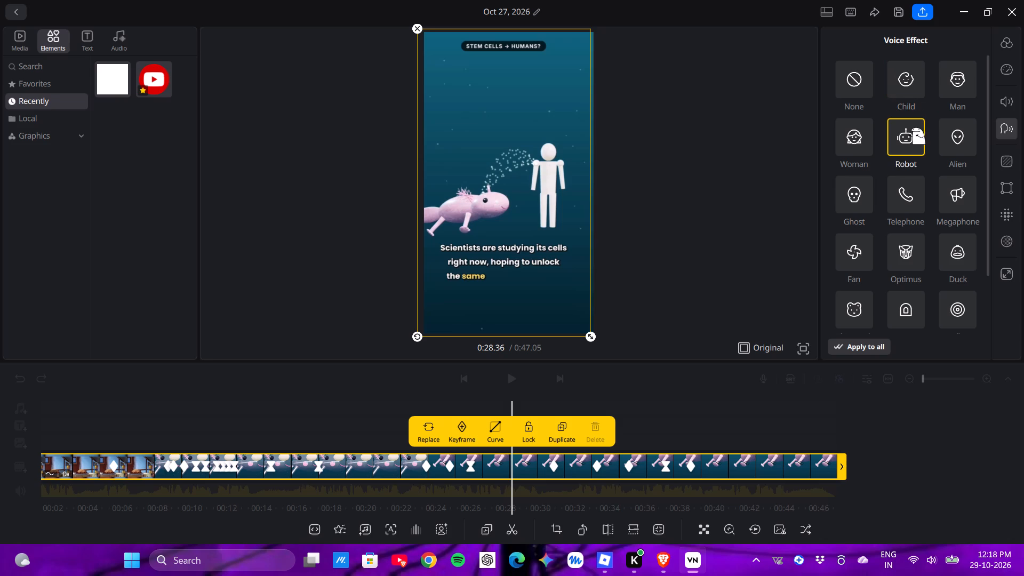
{"action": "left_click", "coordinate": [878, 153]}
{"action": "left_click", "coordinate": [880, 183]}
{"action": "left_click", "coordinate": [876, 232]}
{"action": "left_click", "coordinate": [879, 234]}
{"action": "left_click", "coordinate": [895, 248]}
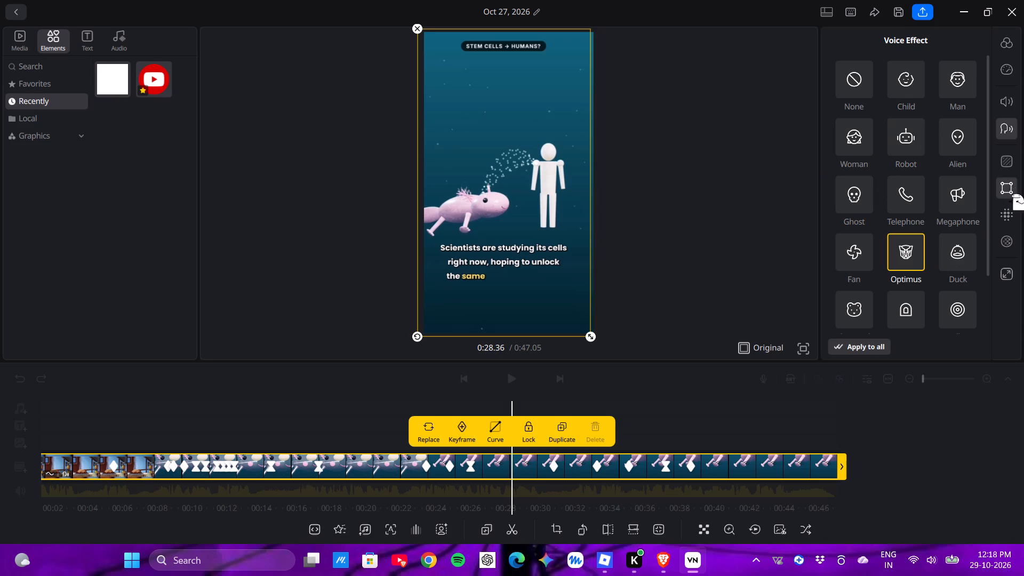
Give the main clip a border of width 20 at 0:28.36, trying FF0000 and 00FF1A before settling on black 000000.
{"action": "left_click", "coordinate": [1014, 199]}
{"action": "left_click", "coordinate": [1013, 187]}
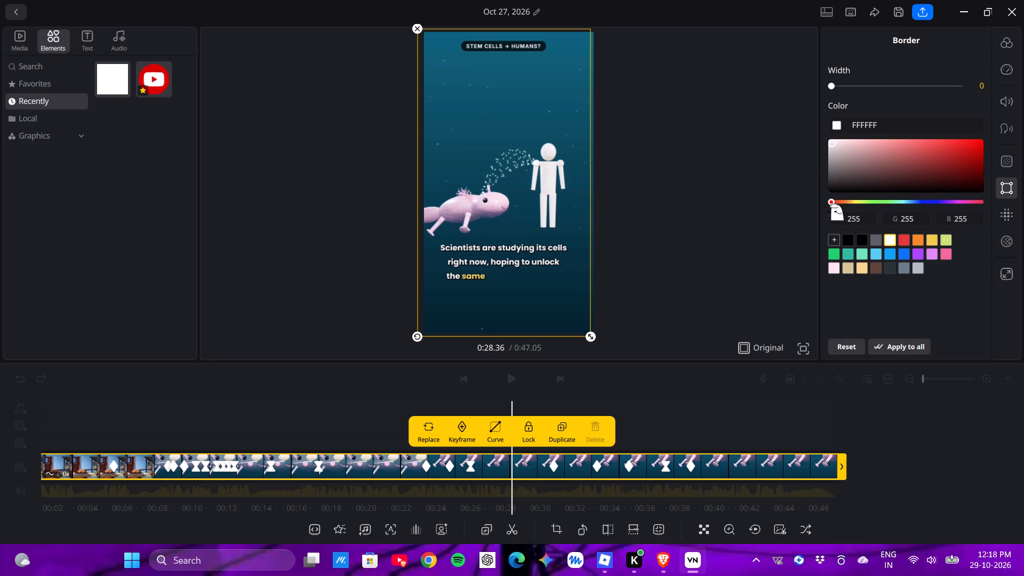
{"action": "left_click_drag", "start_coordinate": [831, 204], "coordinate": [970, 186]}
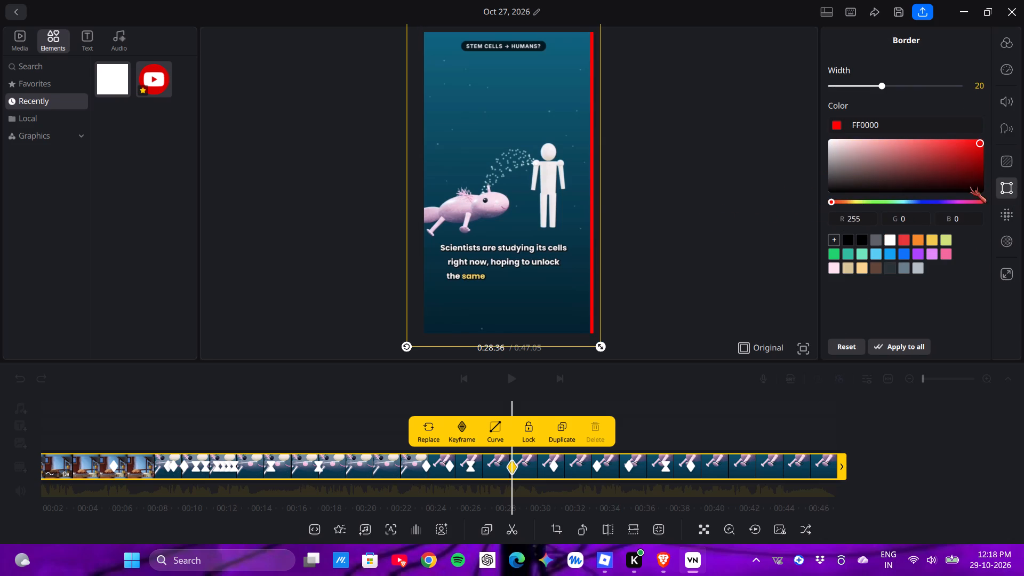
{"action": "left_click_drag", "start_coordinate": [970, 186], "coordinate": [883, 191]}
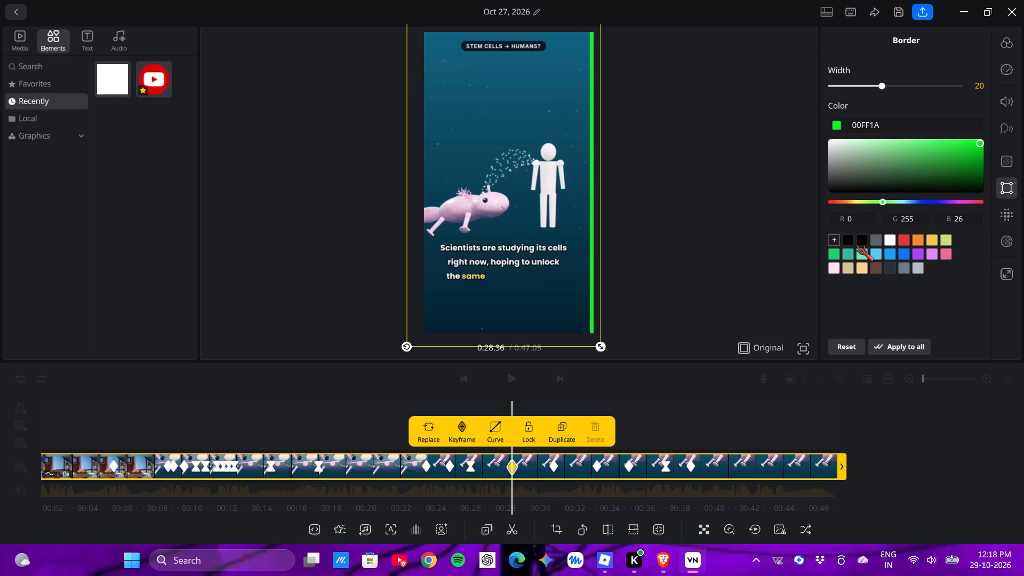
{"action": "left_click", "coordinate": [857, 244]}
Centre the main clip horizontally and vertically in the preview frame at 0:28.36, leaving the clip deselected.
{"action": "left_click_drag", "start_coordinate": [559, 209], "coordinate": [564, 206]}
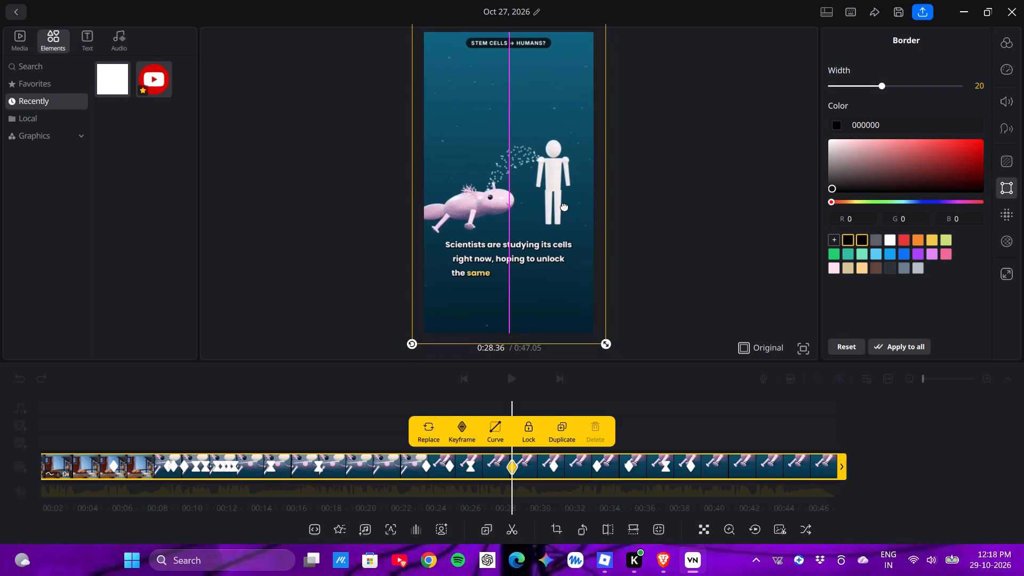
{"action": "left_click_drag", "start_coordinate": [564, 206], "coordinate": [567, 210]}
{"action": "left_click", "coordinate": [603, 202]}
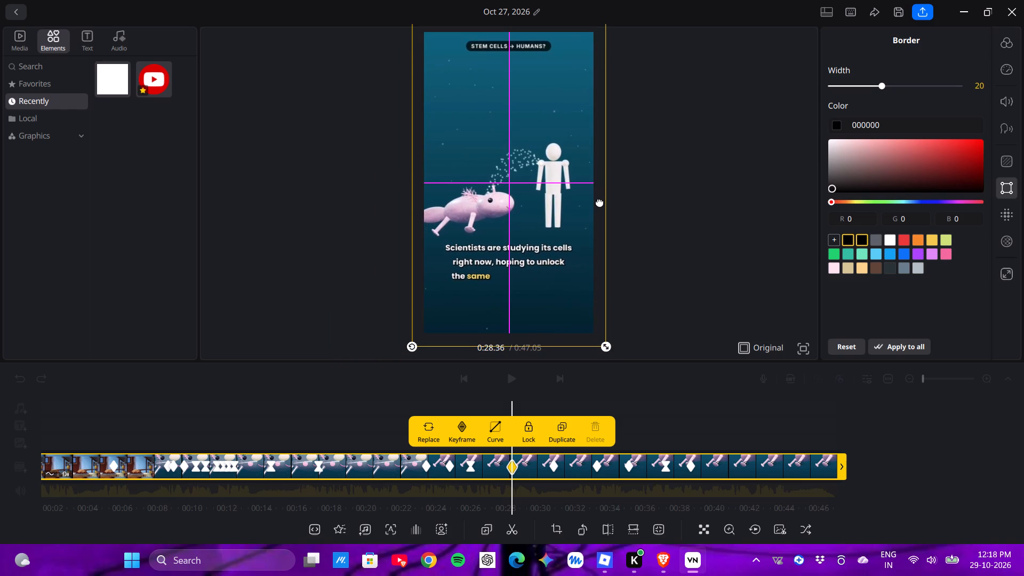
{"action": "left_click", "coordinate": [685, 204]}
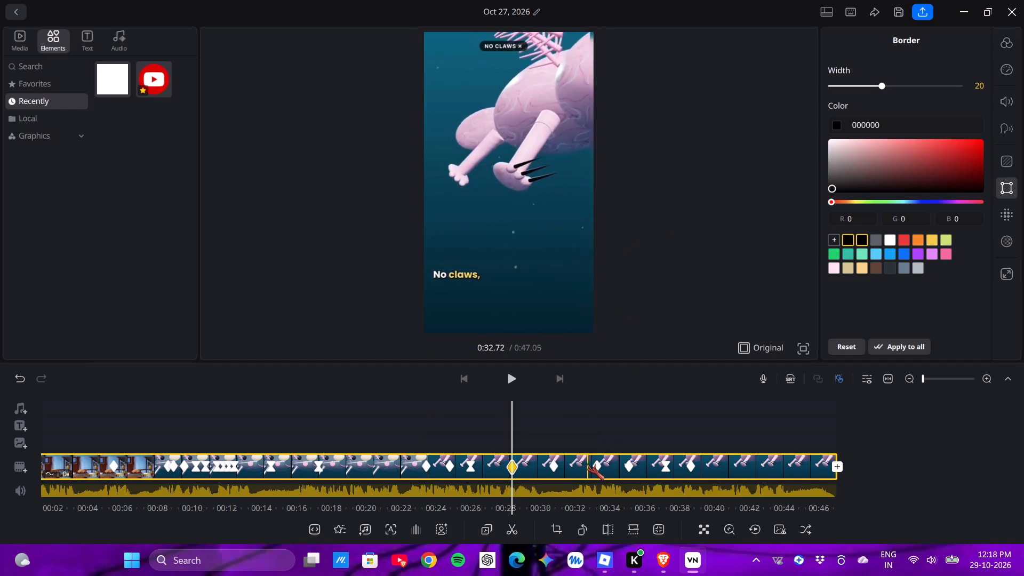
Go to 0:00 and shift the main clip slightly to the right within the preview frame.
{"action": "left_click_drag", "start_coordinate": [587, 463], "coordinate": [939, 447]}
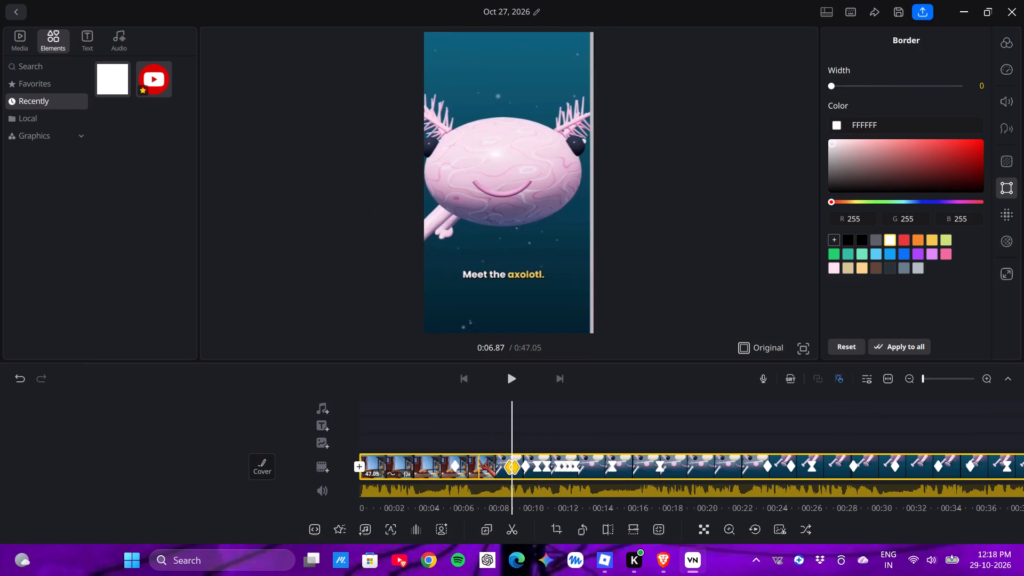
{"action": "left_click", "coordinate": [479, 460]}
{"action": "left_click_drag", "start_coordinate": [574, 462], "coordinate": [641, 463]}
{"action": "left_click_drag", "start_coordinate": [610, 458], "coordinate": [514, 459]}
{"action": "left_click_drag", "start_coordinate": [503, 457], "coordinate": [900, 441]}
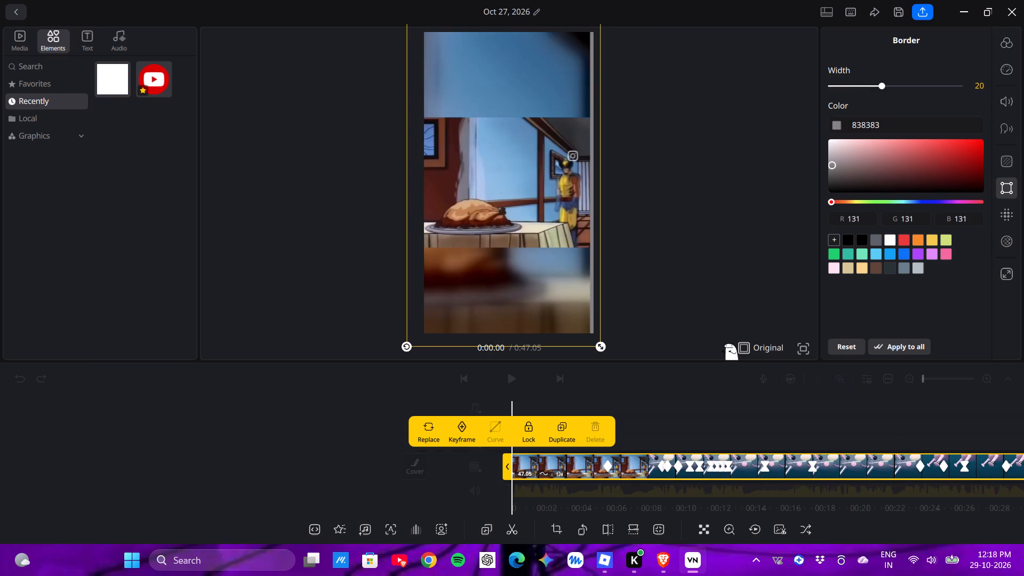
{"action": "left_click_drag", "start_coordinate": [555, 229], "coordinate": [564, 229]}
Save the grey 838383 as a colour swatch and set the main clip's border colour at 0:00 to black 000000.
{"action": "left_click", "coordinate": [837, 234]}
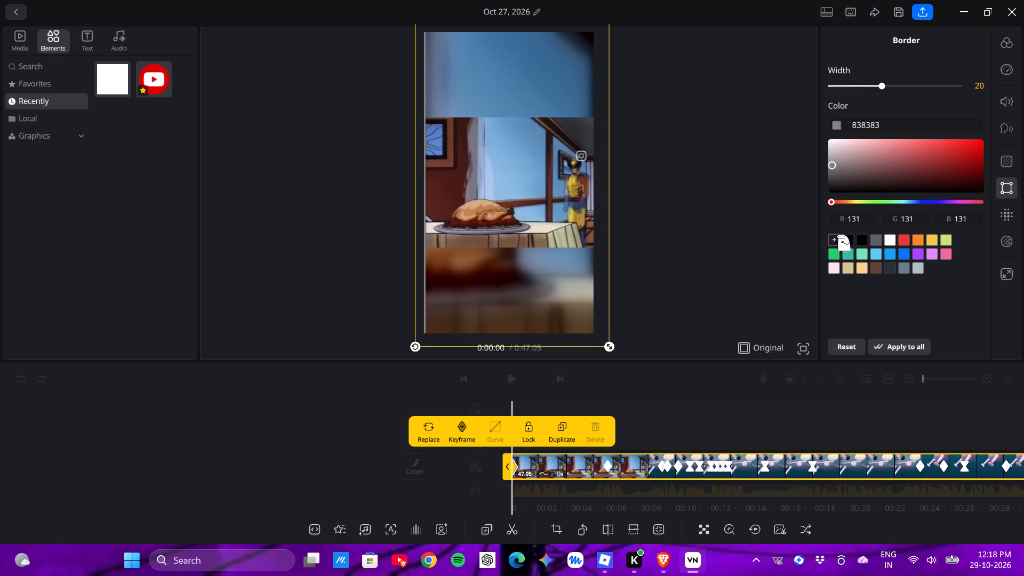
{"action": "left_click", "coordinate": [855, 234]}
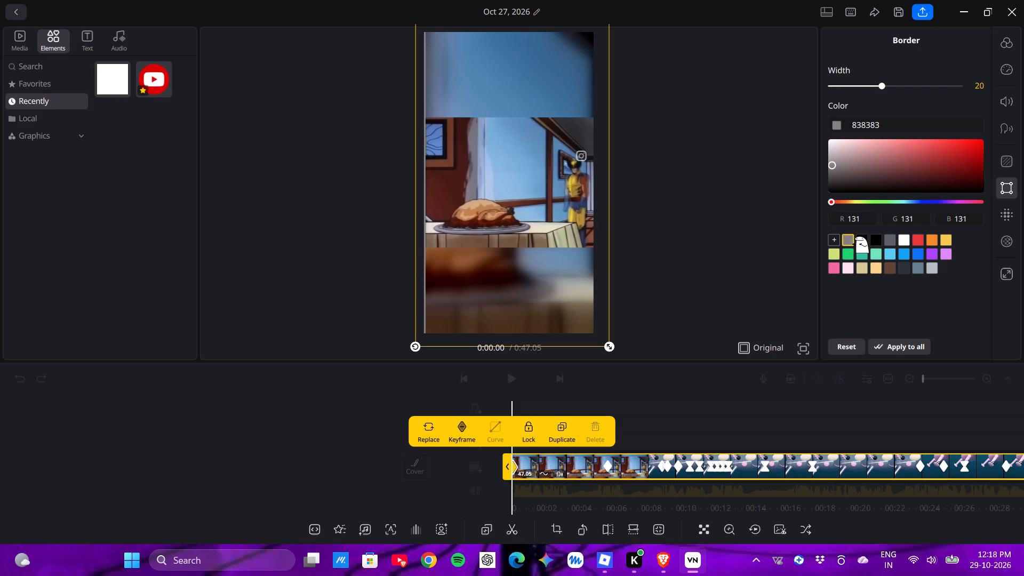
{"action": "left_click", "coordinate": [864, 241]}
Move the main clip back towards the frame's centre at 0:00 and try border colour 5F3838 before restoring black 000000.
{"action": "left_click", "coordinate": [487, 125]}
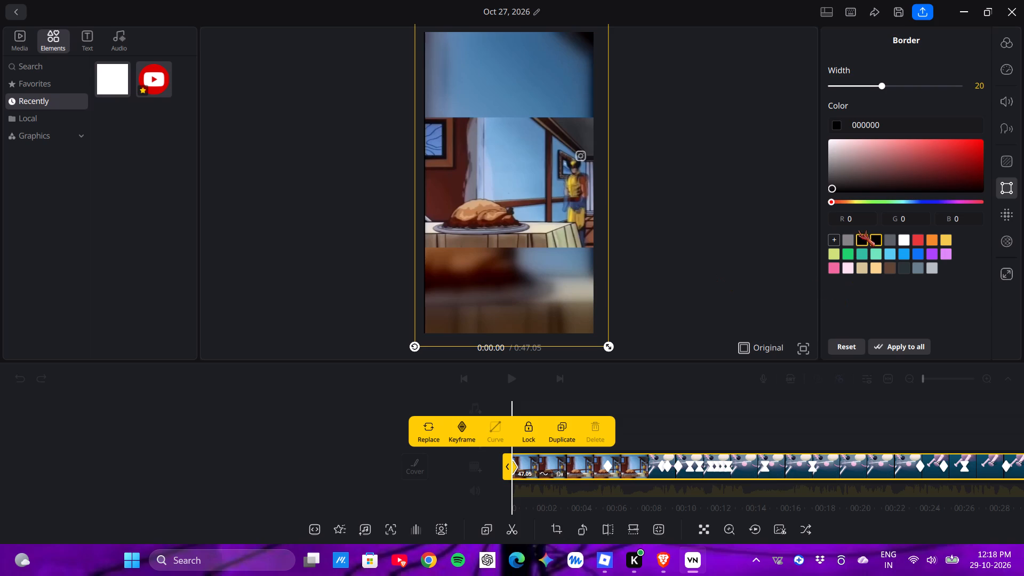
{"action": "left_click", "coordinate": [859, 197]}
{"action": "left_click", "coordinate": [893, 173]}
{"action": "left_click", "coordinate": [516, 124]}
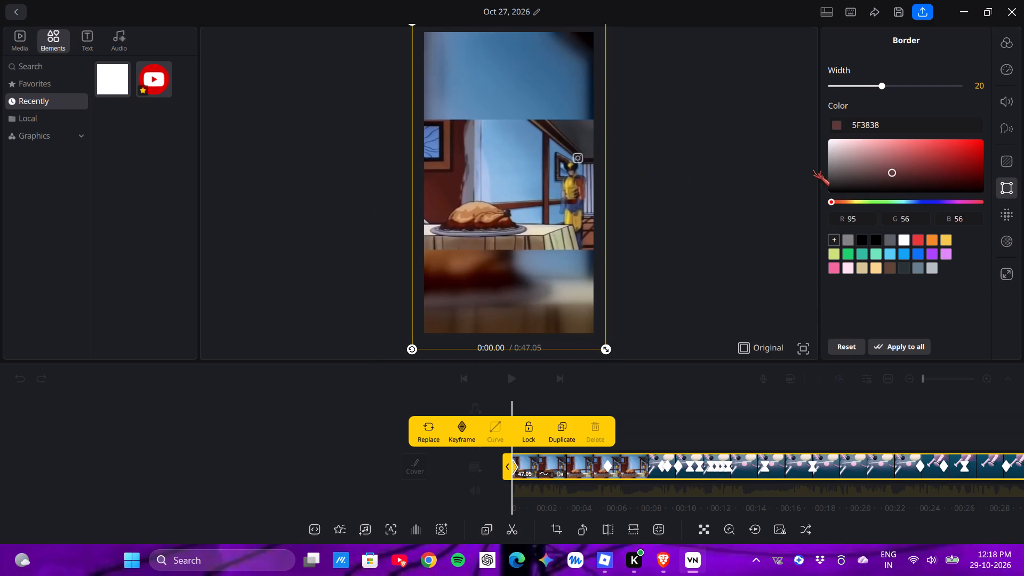
{"action": "left_click", "coordinate": [873, 239]}
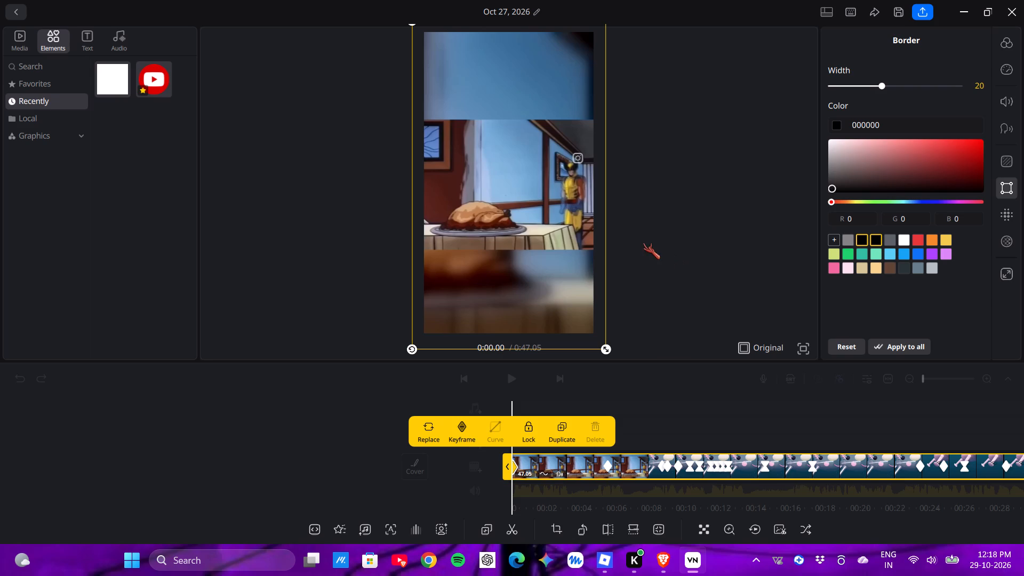
Add a keyframe to the main clip at about 0:03 and move it later, to about 0:04.7.
{"action": "left_click", "coordinate": [565, 466]}
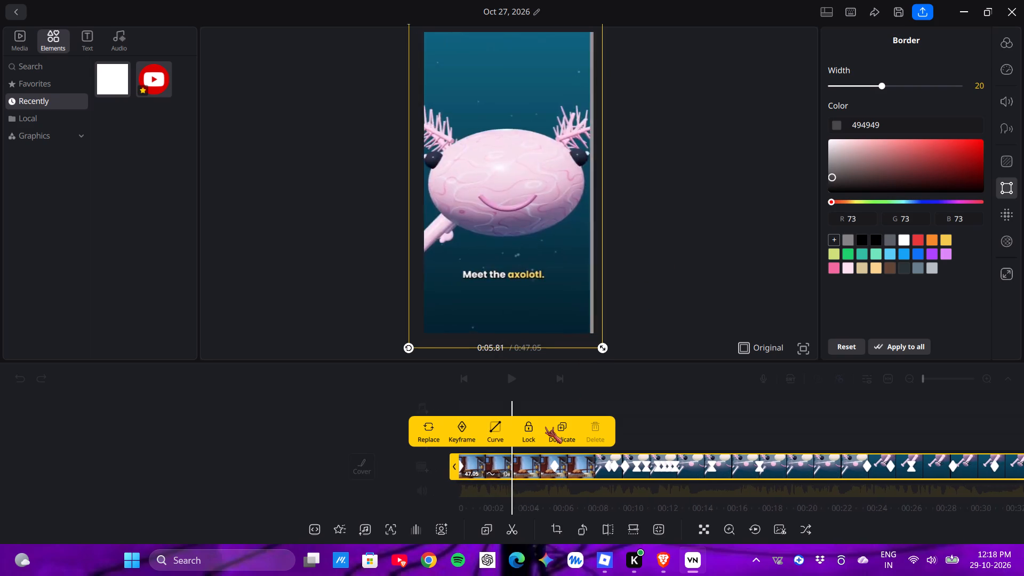
{"action": "left_click", "coordinate": [461, 422]}
{"action": "left_click_drag", "start_coordinate": [512, 468], "coordinate": [500, 465]}
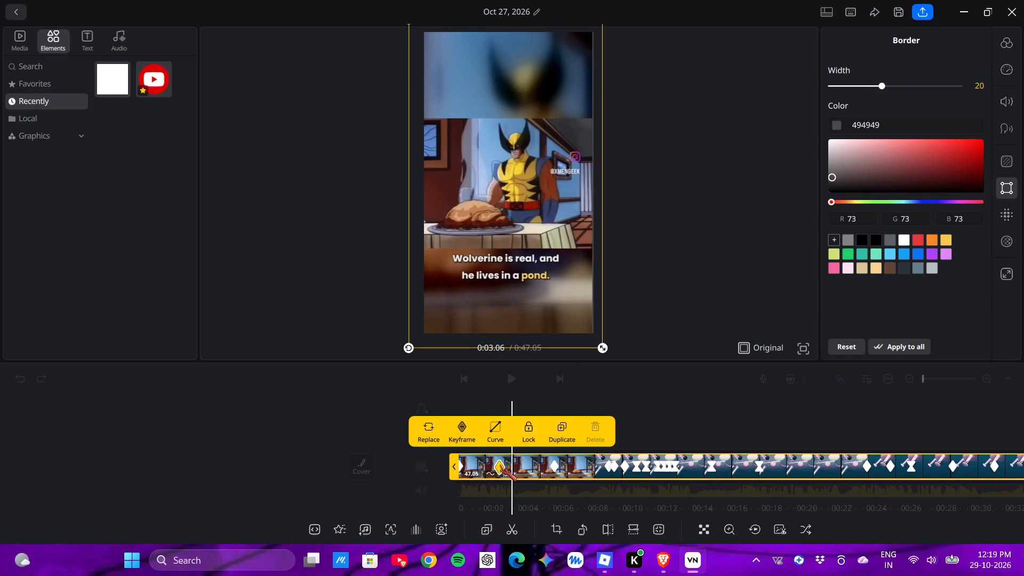
{"action": "left_click_drag", "start_coordinate": [500, 465], "coordinate": [542, 482]}
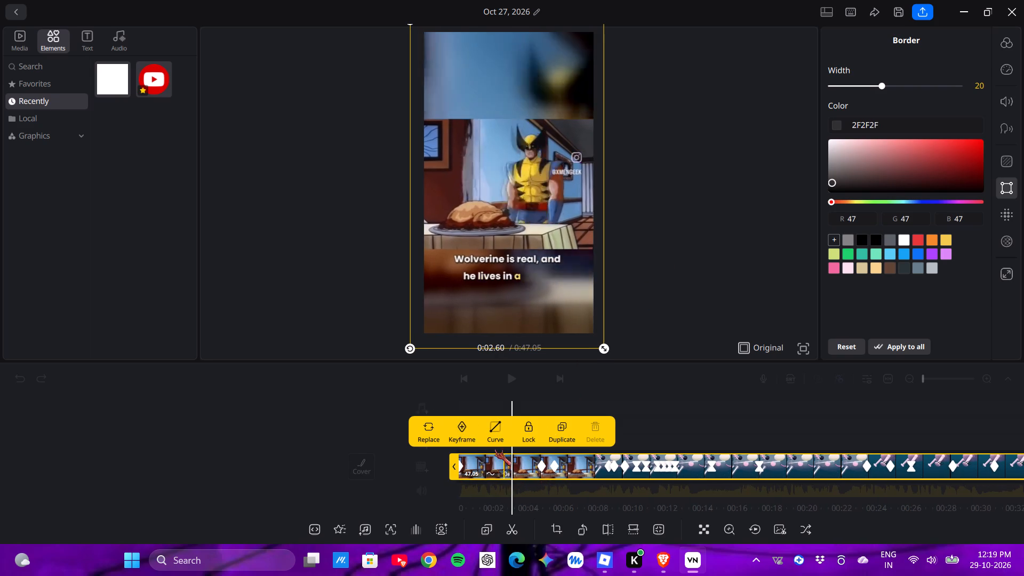
{"action": "left_click_drag", "start_coordinate": [537, 481], "coordinate": [547, 481]}
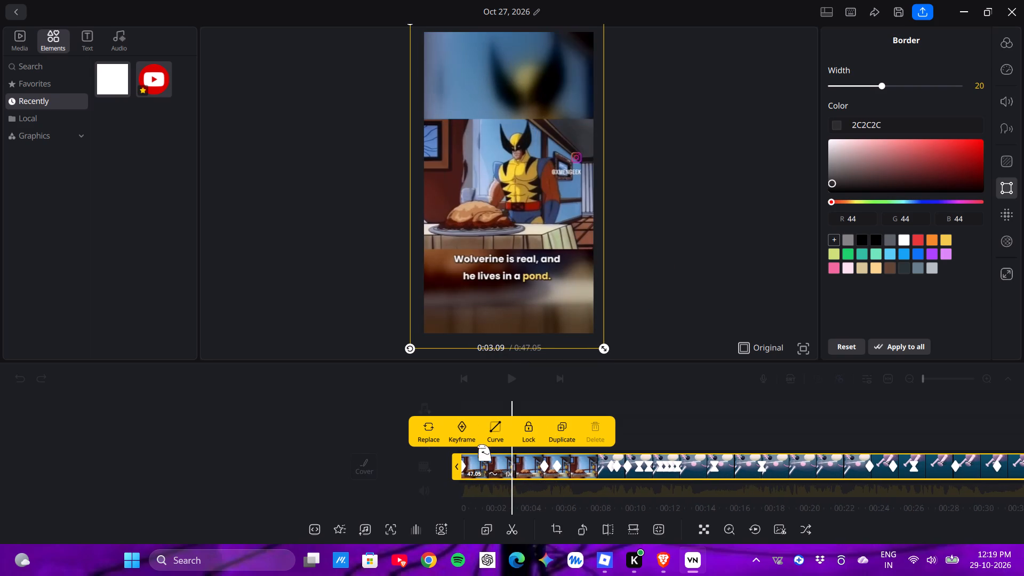
Add another keyframe to the main clip at about 0:03.
{"action": "left_click", "coordinate": [461, 422]}
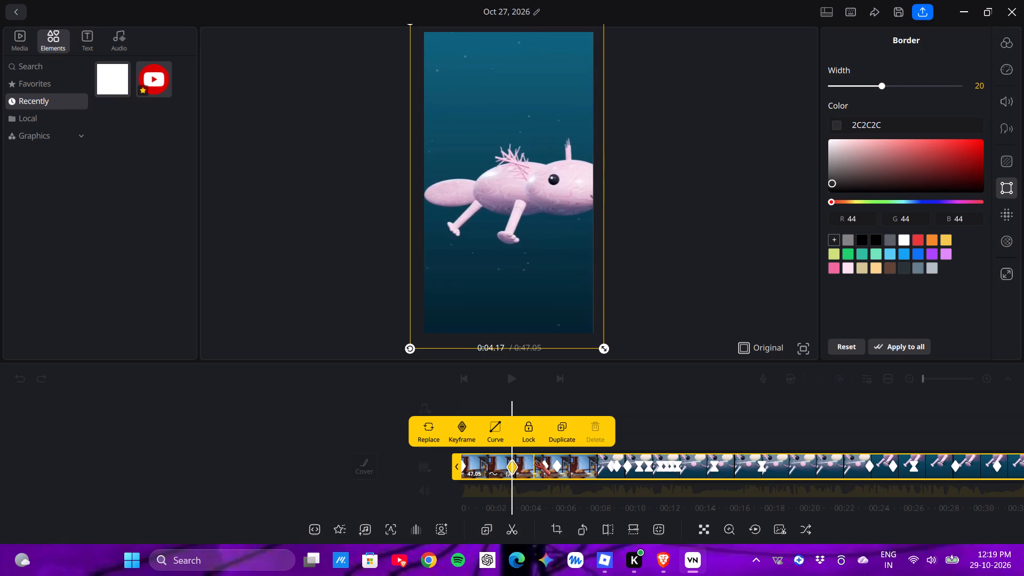
Set the main clip's border width to 0 at 0:04.17.
{"action": "left_click", "coordinate": [534, 459]}
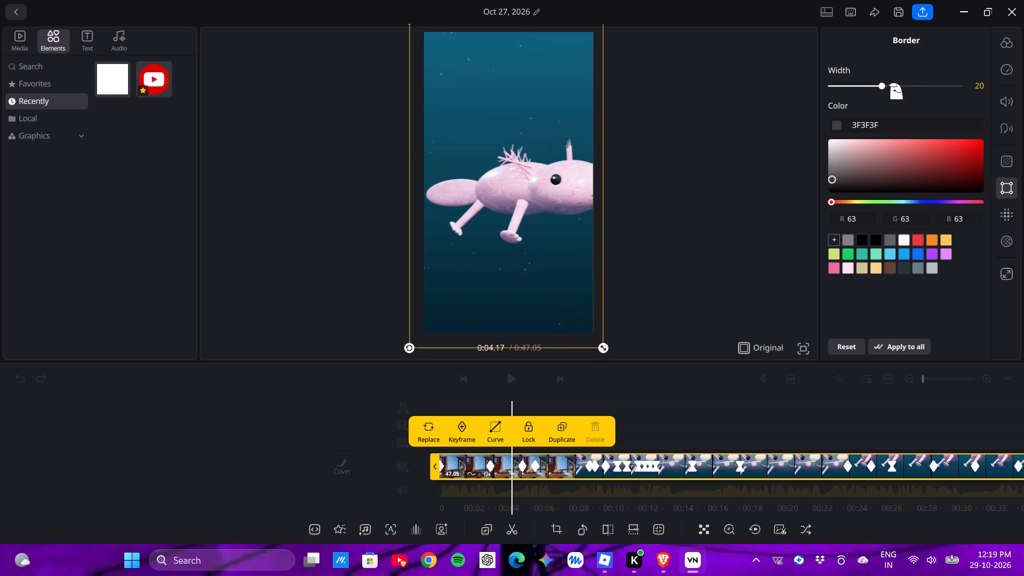
{"action": "left_click_drag", "start_coordinate": [882, 82], "coordinate": [647, 171]}
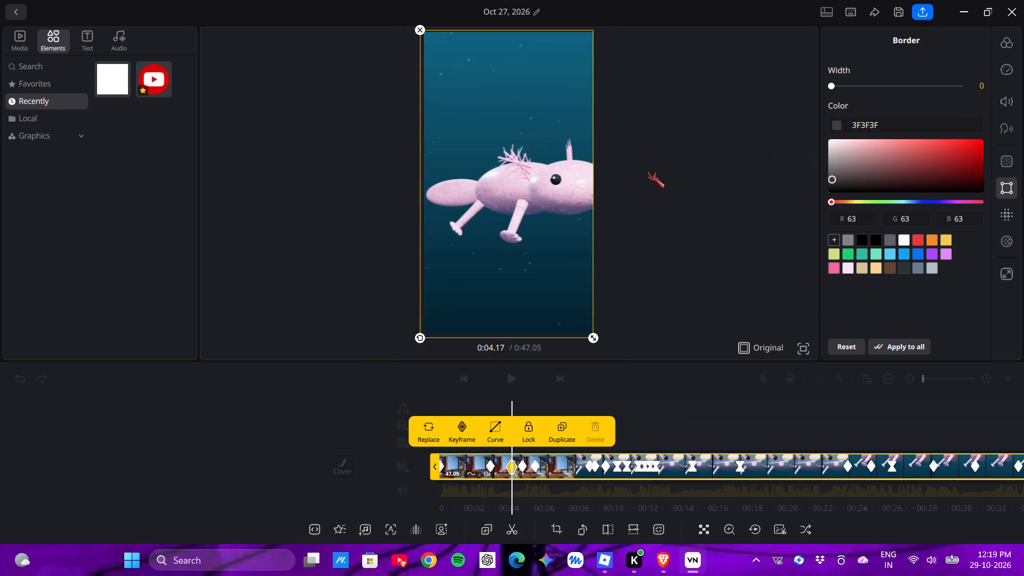
{"action": "left_click_drag", "start_coordinate": [647, 171], "coordinate": [639, 218]}
Check the main clip's border and framing at several points across the whole timeline.
{"action": "left_click", "coordinate": [791, 451]}
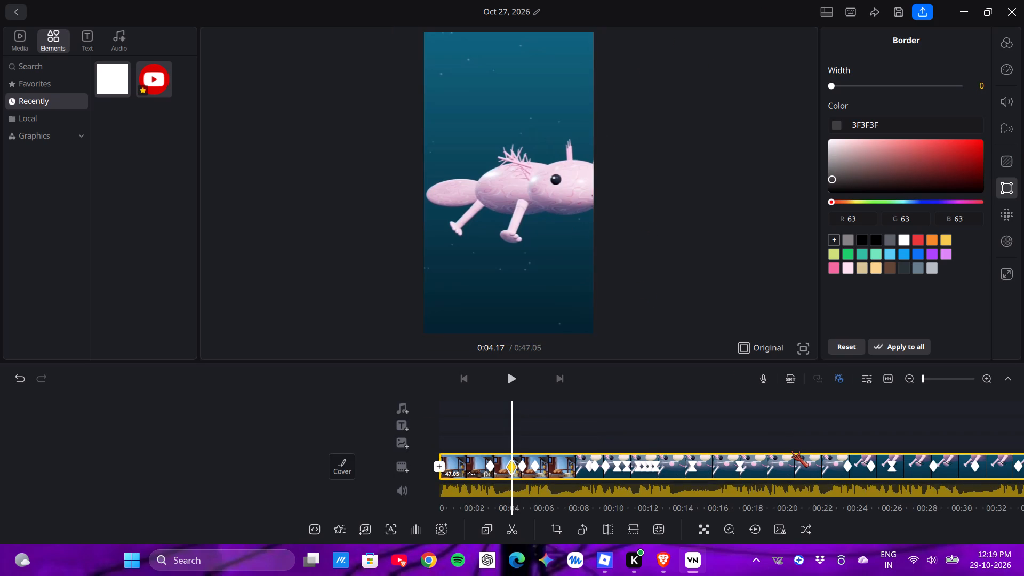
{"action": "left_click", "coordinate": [791, 451]}
{"action": "left_click", "coordinate": [791, 451]}
{"action": "triple_click", "coordinate": [791, 451]}
{"action": "triple_click", "coordinate": [791, 451]}
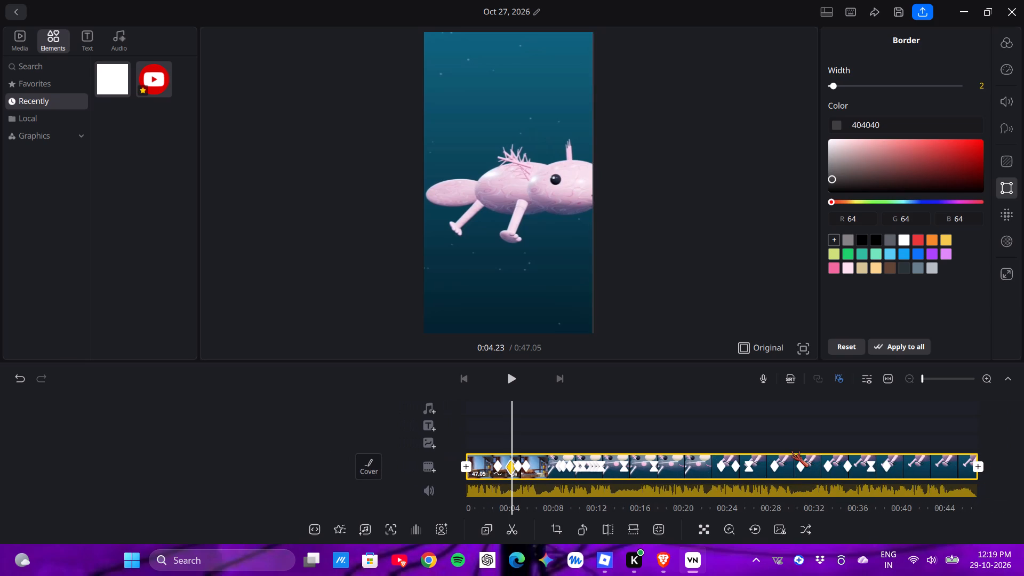
{"action": "left_click_drag", "start_coordinate": [791, 451], "coordinate": [795, 440]}
{"action": "double_click", "coordinate": [763, 467]}
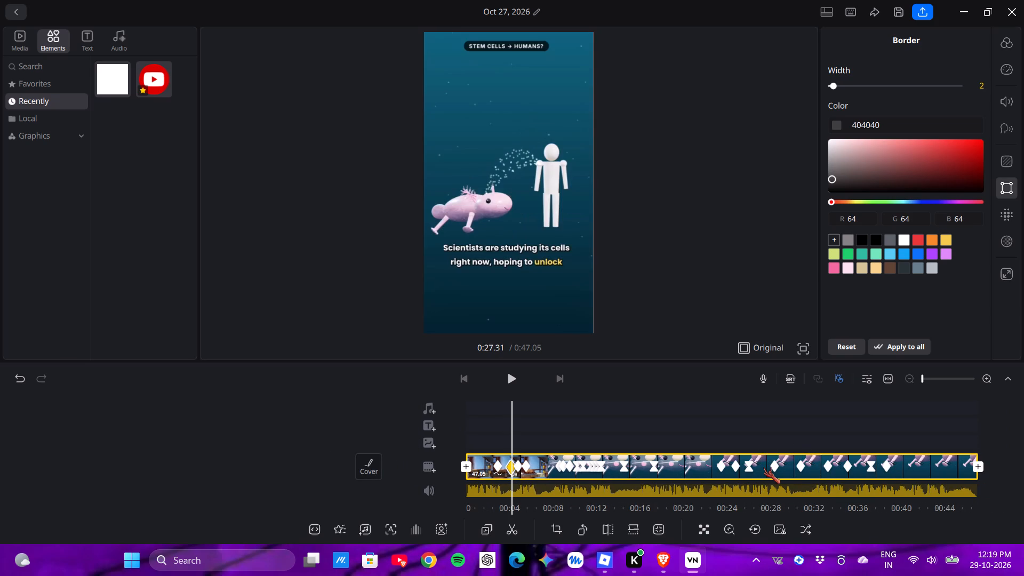
{"action": "double_click", "coordinate": [763, 467]}
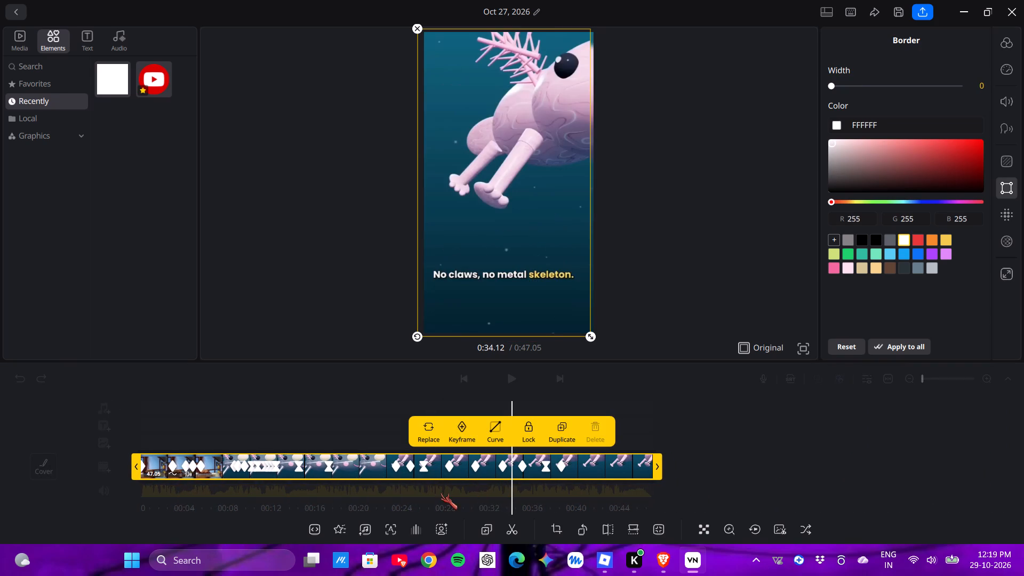
{"action": "right_click_drag", "start_coordinate": [735, 502], "coordinate": [780, 506]}
{"action": "left_click", "coordinate": [616, 473]}
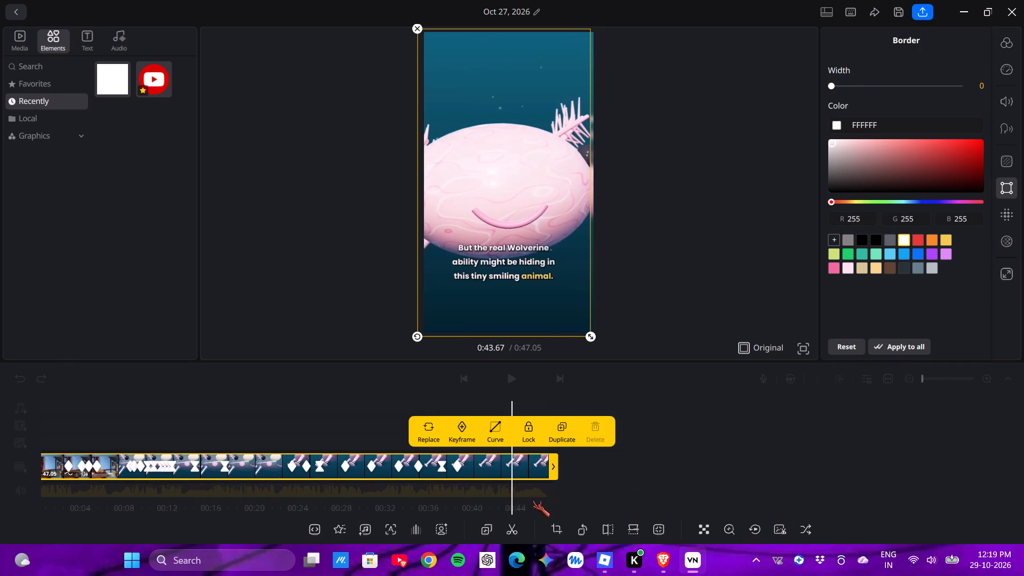
{"action": "left_click", "coordinate": [515, 497]}
{"action": "left_click", "coordinate": [510, 495]}
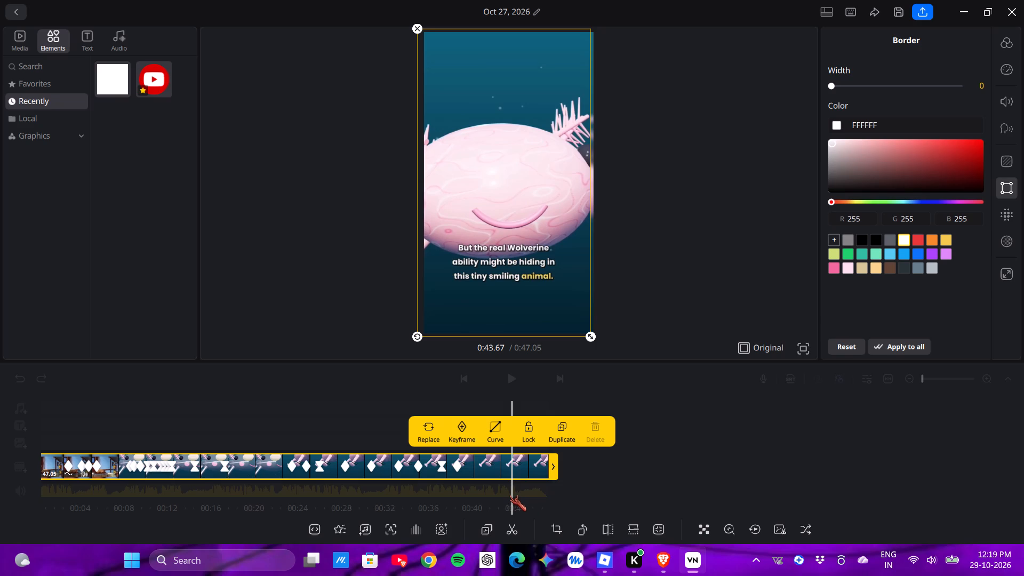
{"action": "double_click", "coordinate": [509, 494]}
{"action": "left_click", "coordinate": [499, 463]}
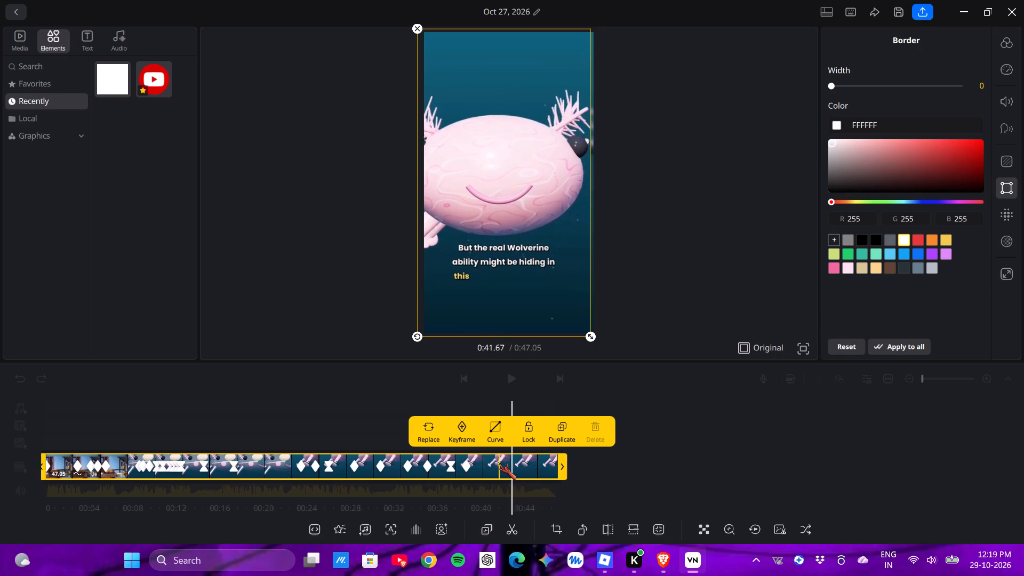
{"action": "left_click", "coordinate": [499, 463]}
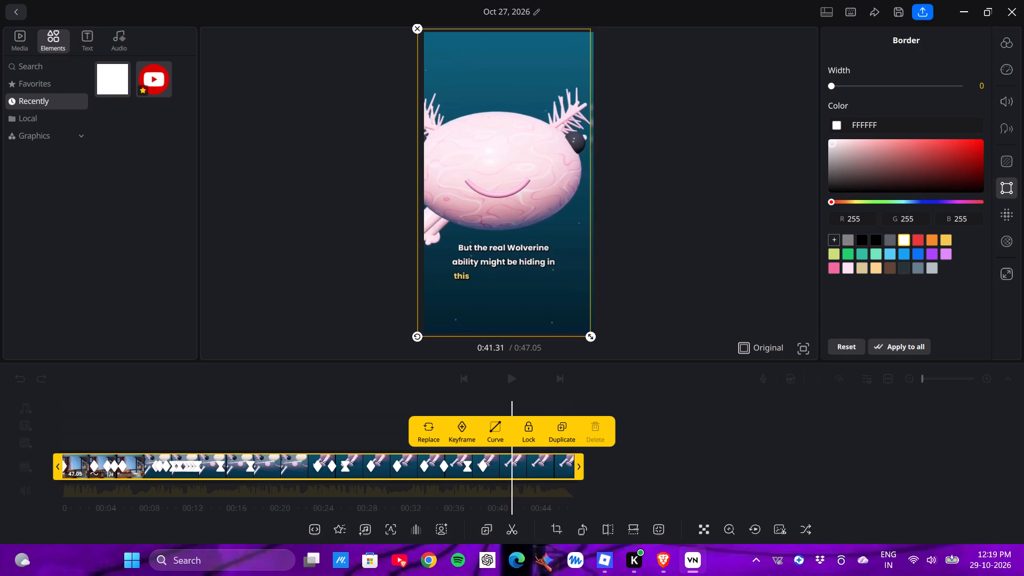
{"action": "left_click", "coordinate": [517, 557]}
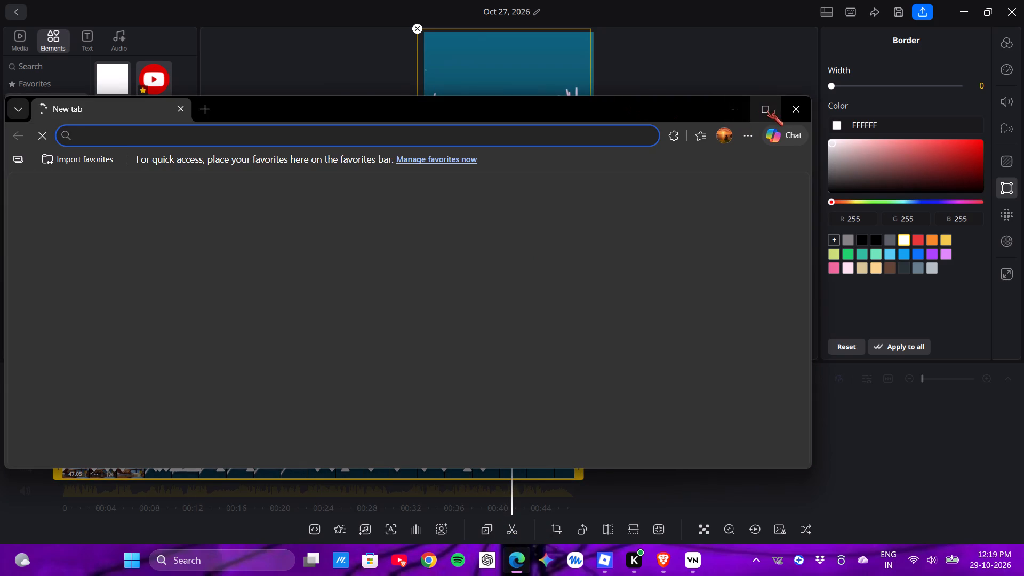
{"action": "left_click", "coordinate": [793, 110]}
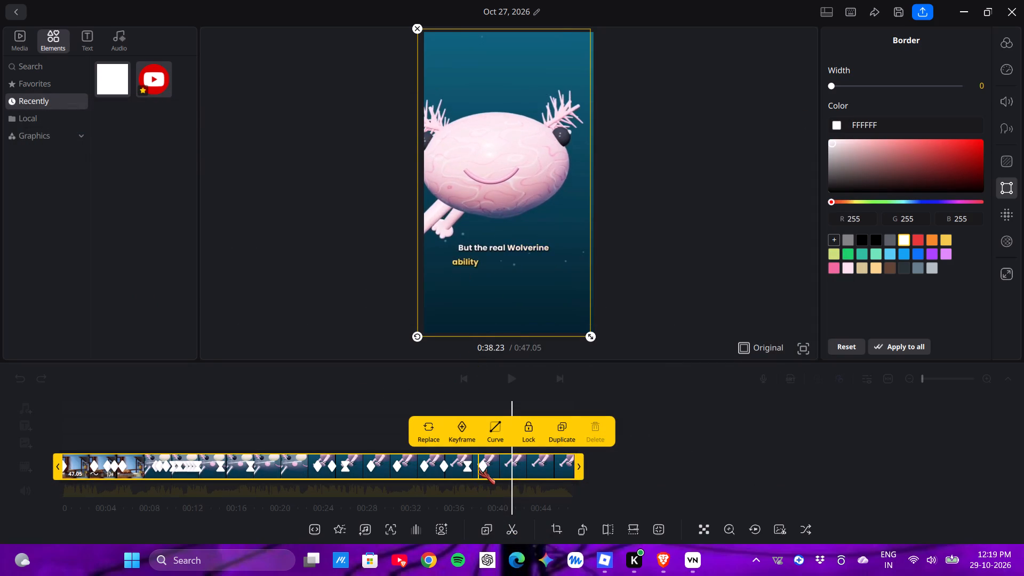
{"action": "double_click", "coordinate": [478, 468]}
{"action": "left_click", "coordinate": [478, 468]}
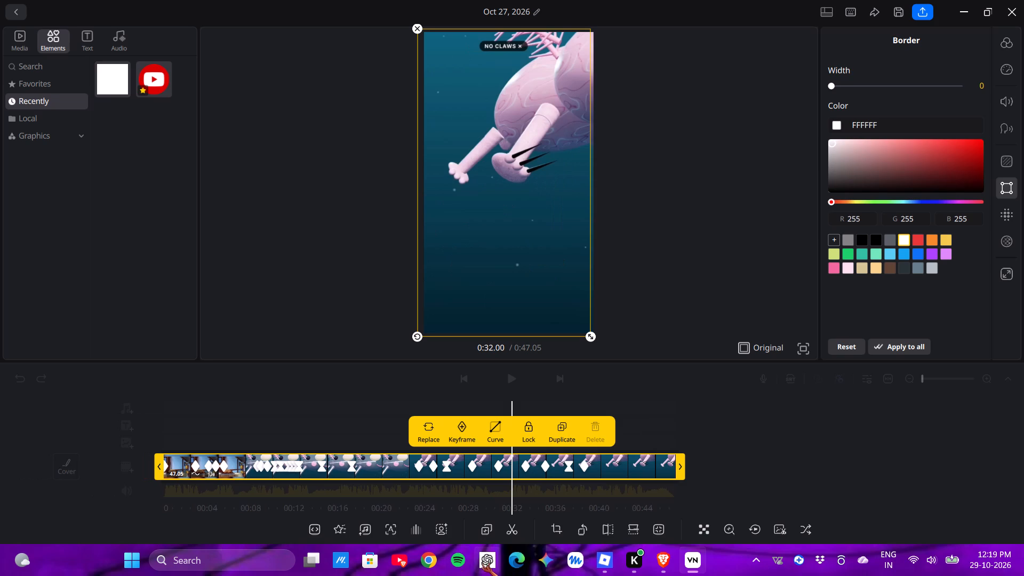
{"action": "left_click", "coordinate": [375, 475]}
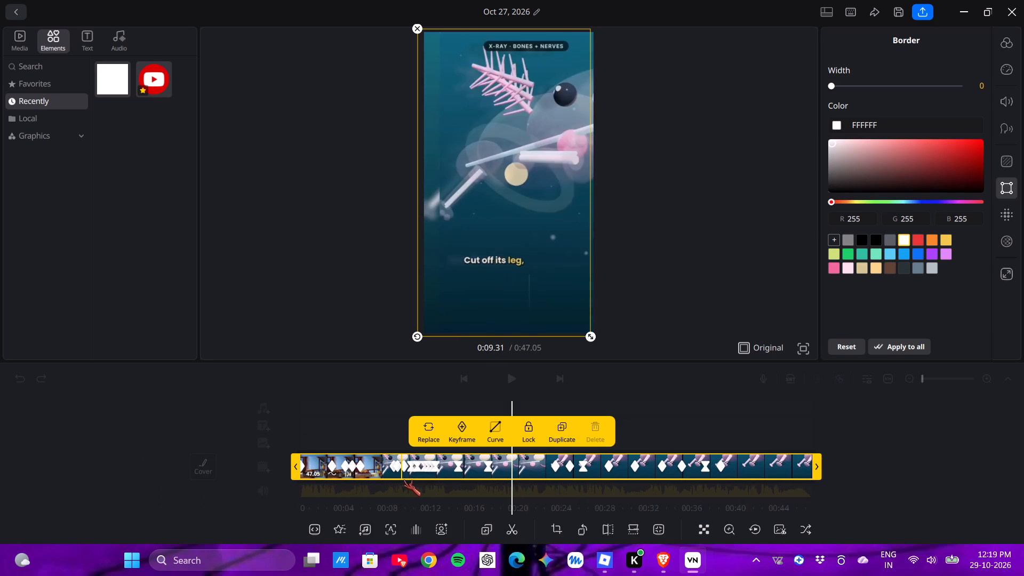
{"action": "left_click", "coordinate": [519, 468]}
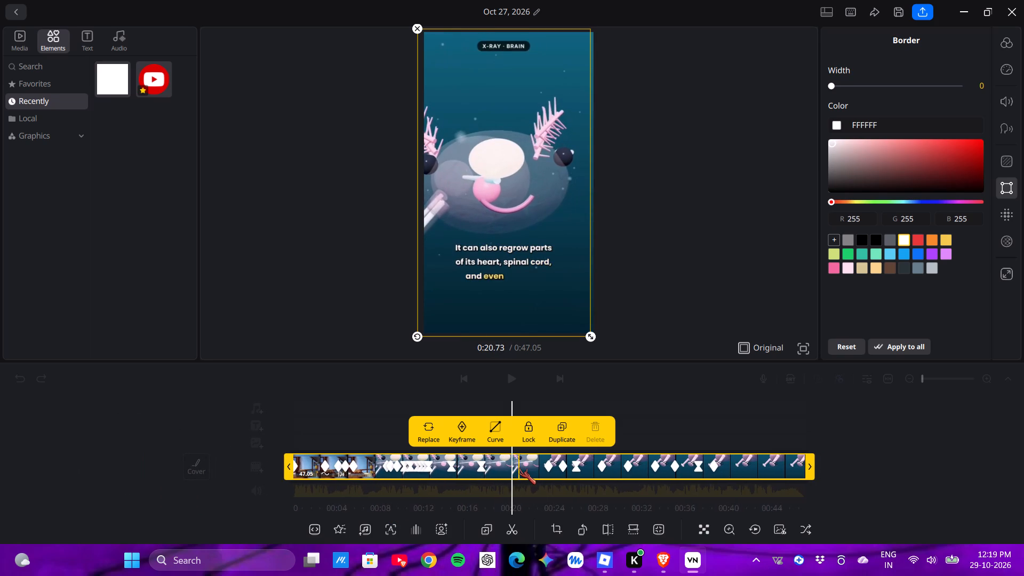
Step through the main clip from about 0:20 to 0:42 and back, examining its framing, border and keyframes.
{"action": "left_click", "coordinate": [519, 468]}
{"action": "double_click", "coordinate": [519, 468]}
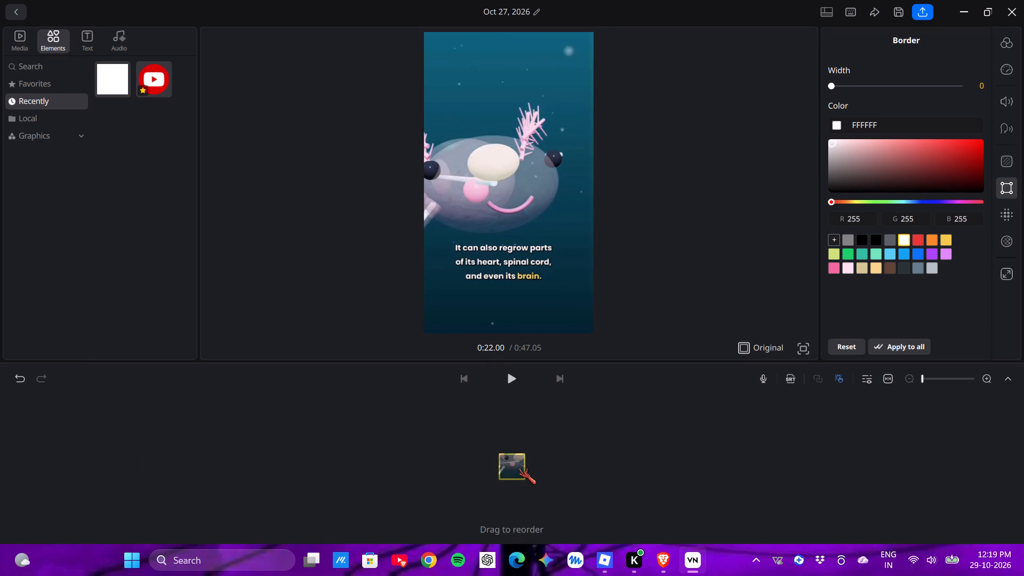
{"action": "triple_click", "coordinate": [517, 468]}
{"action": "triple_click", "coordinate": [517, 467]}
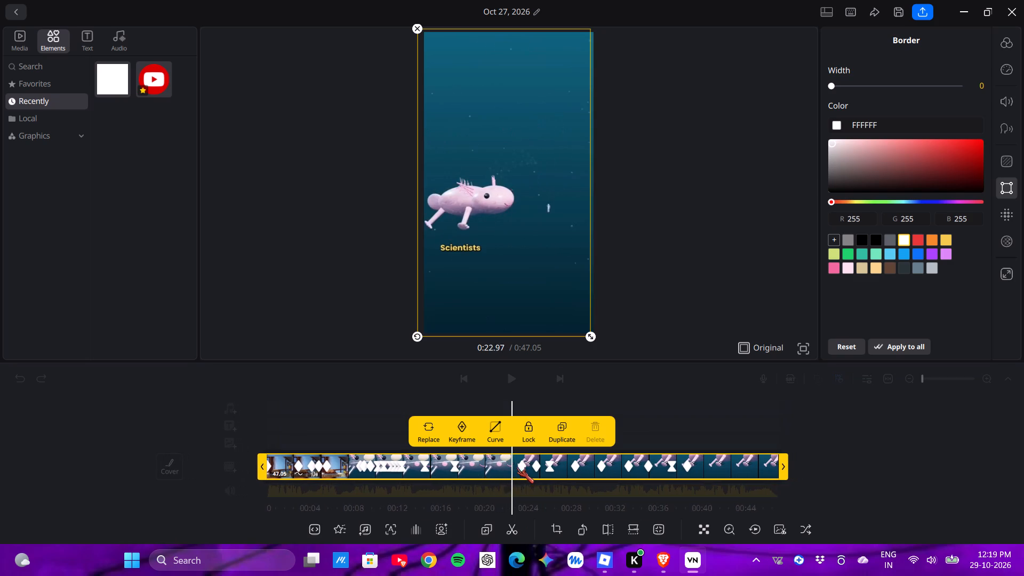
{"action": "triple_click", "coordinate": [517, 467]}
{"action": "double_click", "coordinate": [517, 466]}
{"action": "left_click_drag", "start_coordinate": [519, 467], "coordinate": [524, 467]}
{"action": "triple_click", "coordinate": [524, 468]}
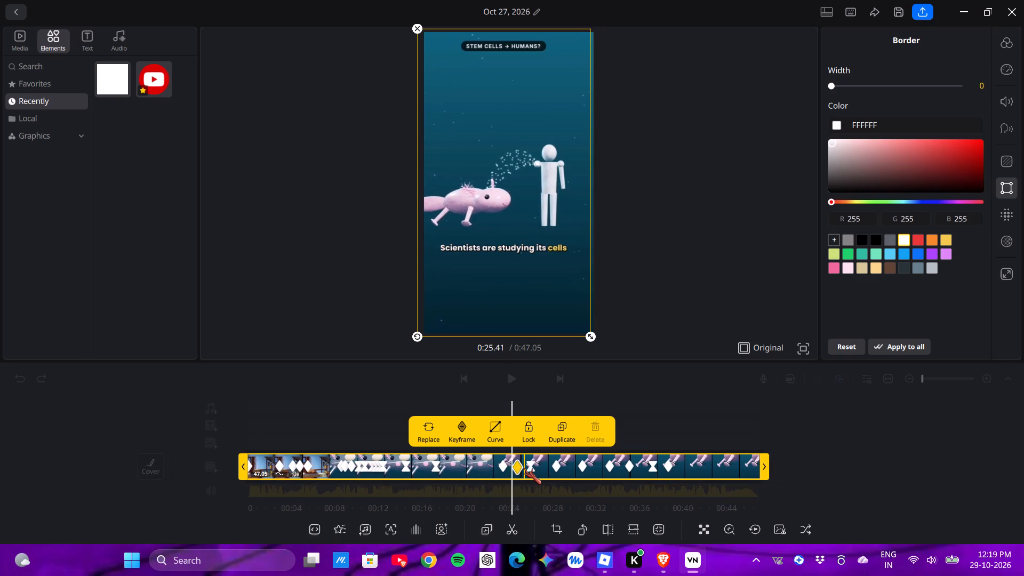
{"action": "triple_click", "coordinate": [524, 468]}
{"action": "triple_click", "coordinate": [524, 468]}
{"action": "triple_click", "coordinate": [524, 468]}
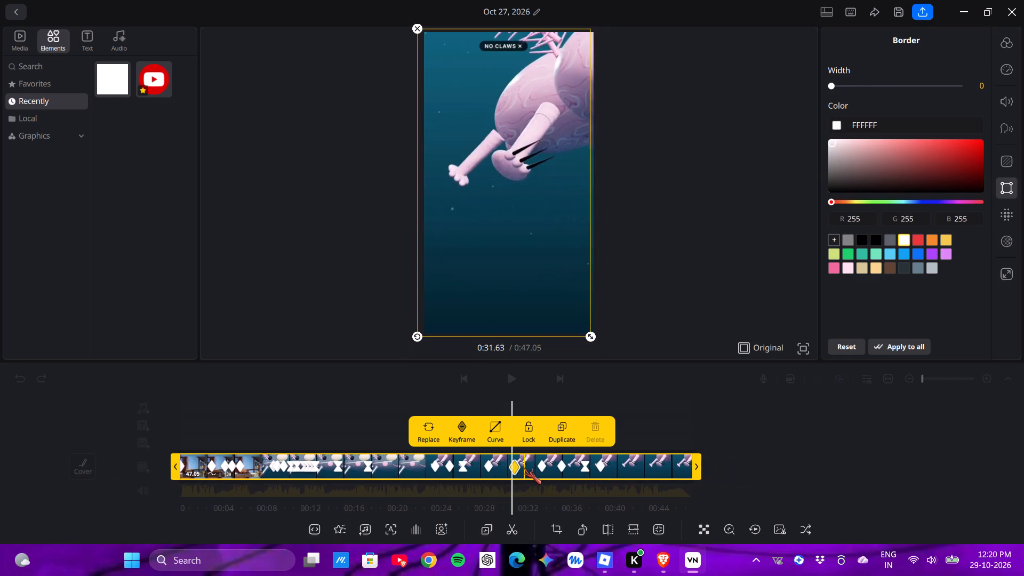
{"action": "double_click", "coordinate": [524, 468]}
{"action": "triple_click", "coordinate": [524, 468]}
{"action": "triple_click", "coordinate": [524, 468]}
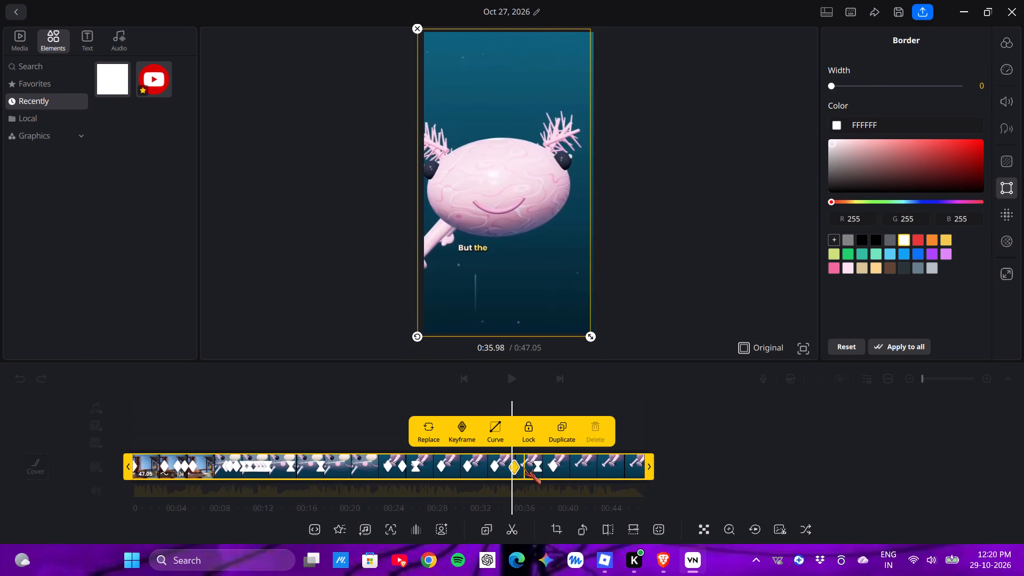
{"action": "triple_click", "coordinate": [524, 468]}
{"action": "double_click", "coordinate": [524, 468]}
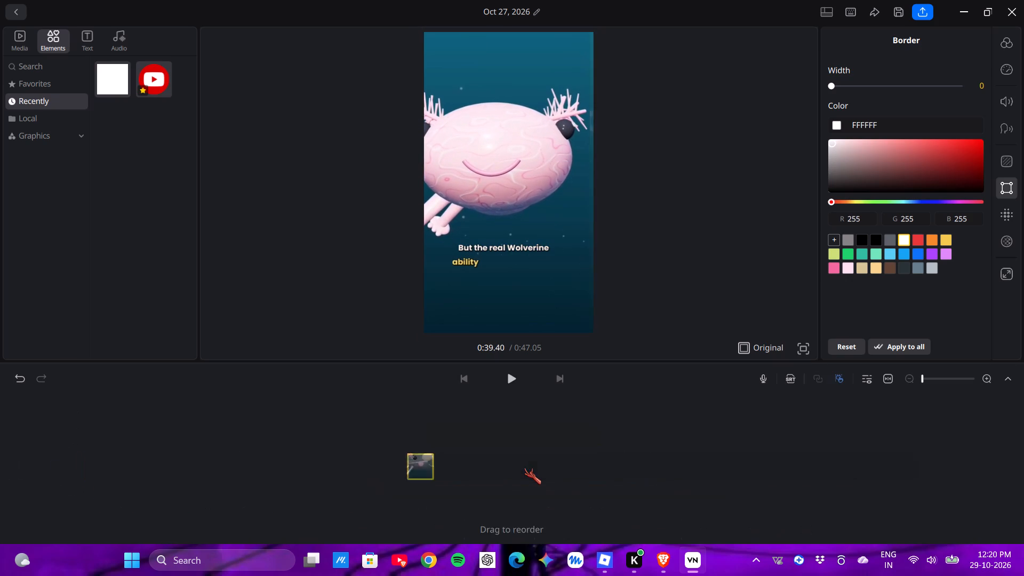
{"action": "left_click", "coordinate": [524, 468]}
{"action": "left_click", "coordinate": [524, 468]}
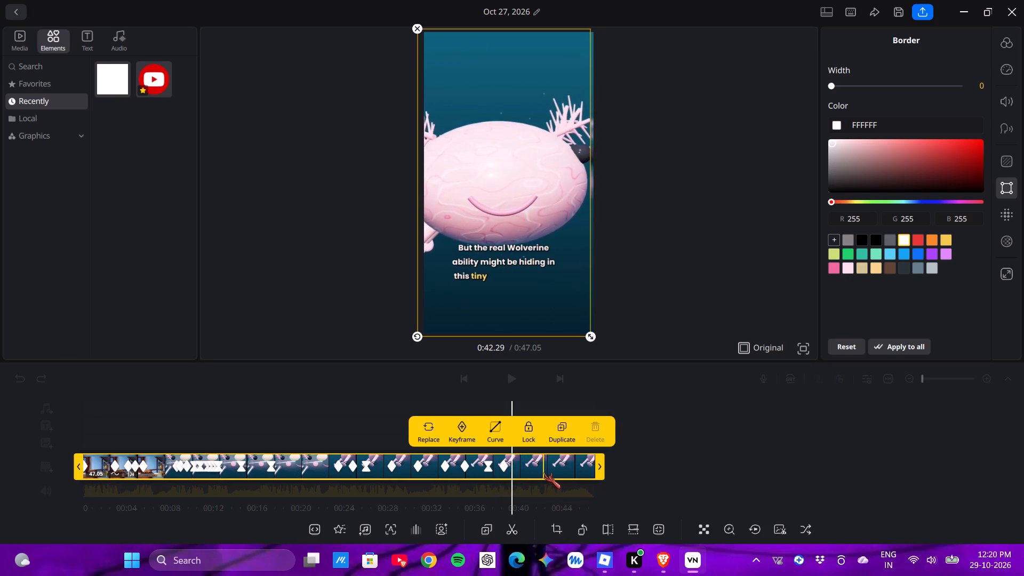
{"action": "left_click", "coordinate": [543, 472]}
{"action": "left_click", "coordinate": [374, 467]}
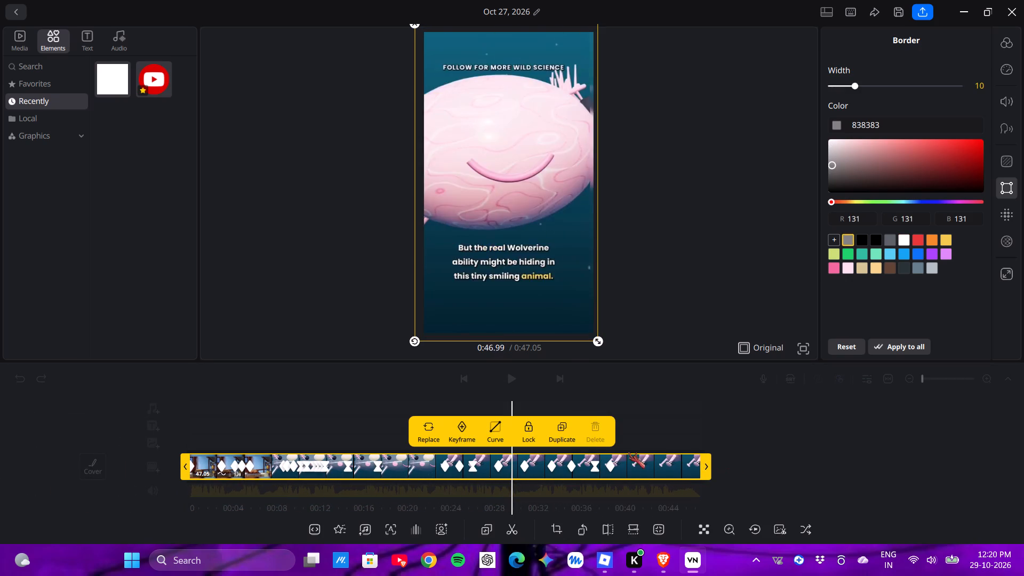
{"action": "left_click", "coordinate": [564, 303]}
{"action": "left_click", "coordinate": [612, 436]}
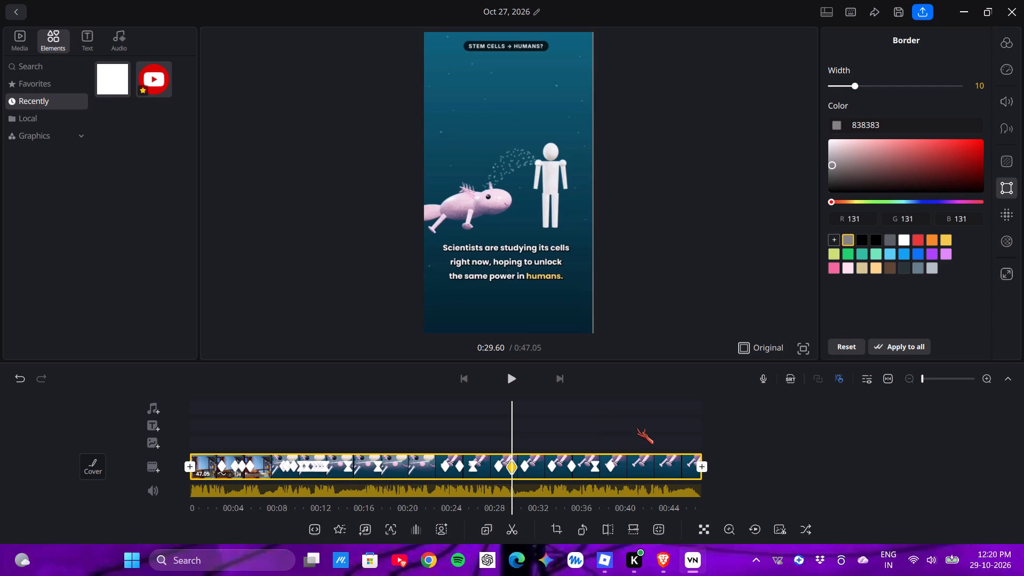
{"action": "left_click", "coordinate": [627, 461]}
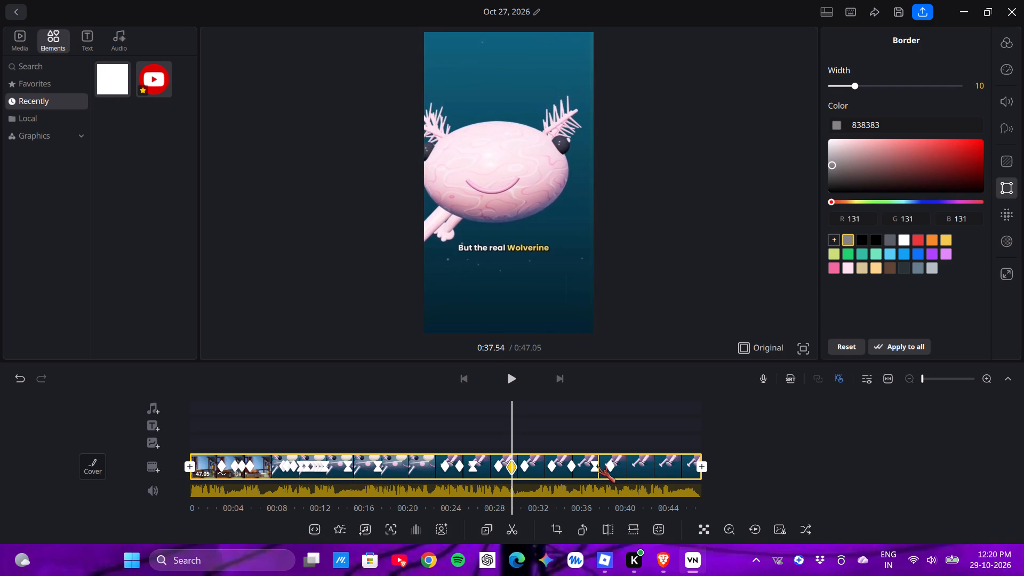
Change the easing curve at the main clip's keyframes near 0:37 to BackIn.
{"action": "left_click", "coordinate": [598, 466]}
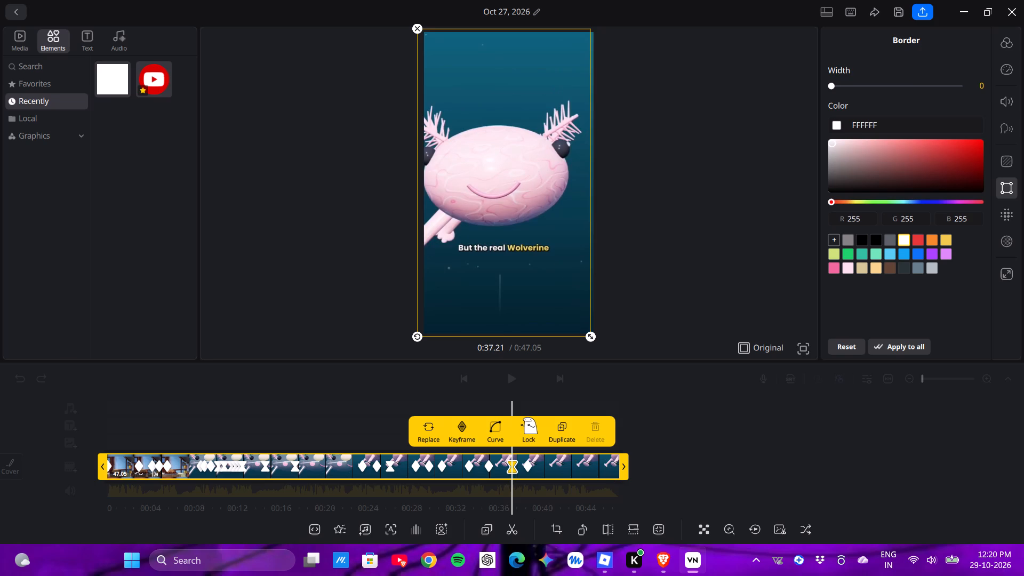
{"action": "left_click", "coordinate": [487, 427]}
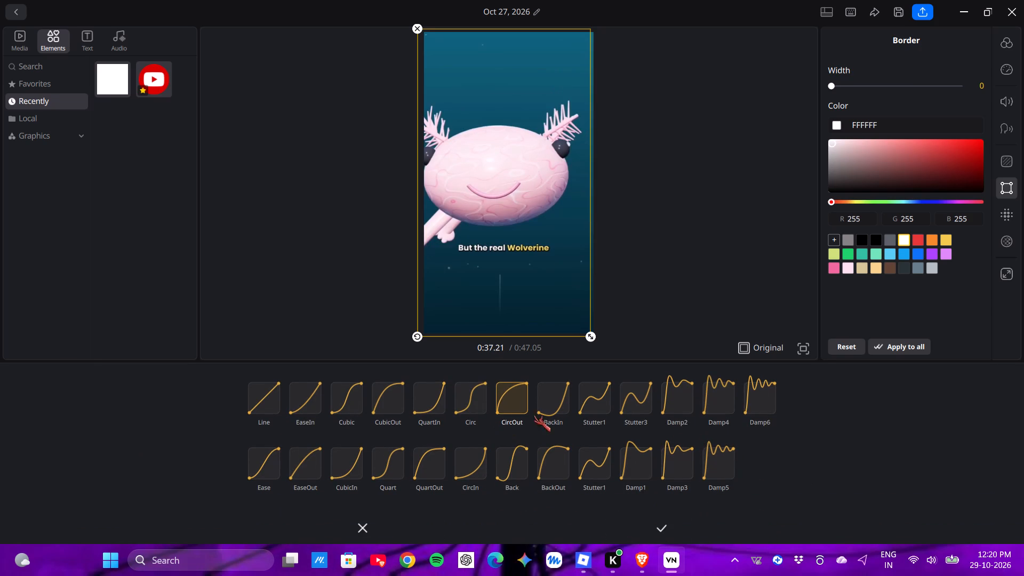
{"action": "left_click", "coordinate": [559, 411]}
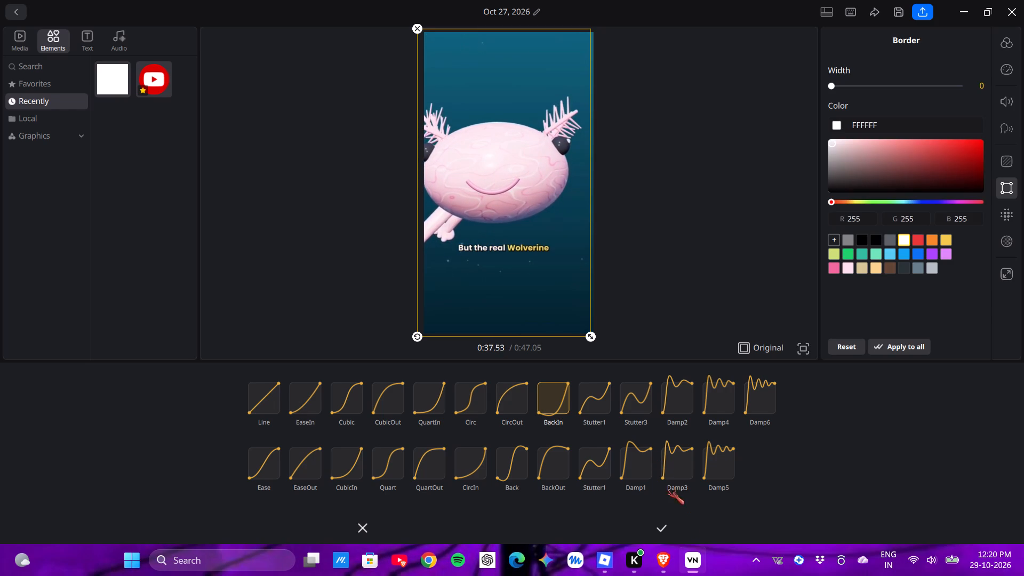
{"action": "left_click", "coordinate": [666, 520]}
{"action": "left_click", "coordinate": [654, 514]}
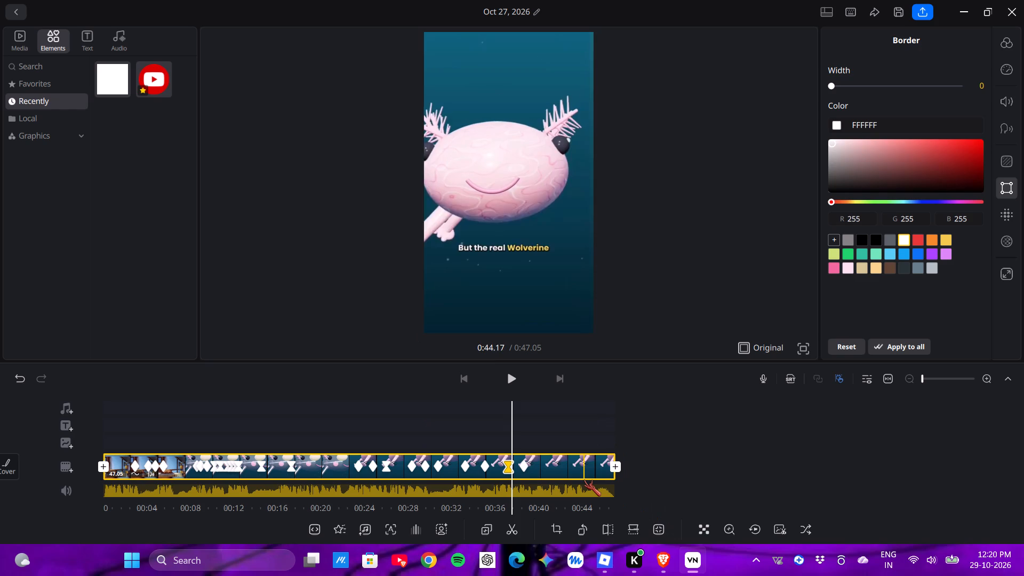
Preview the main clip's motion from about 0:37.5, and check its framing at several other points.
{"action": "left_click", "coordinate": [571, 475]}
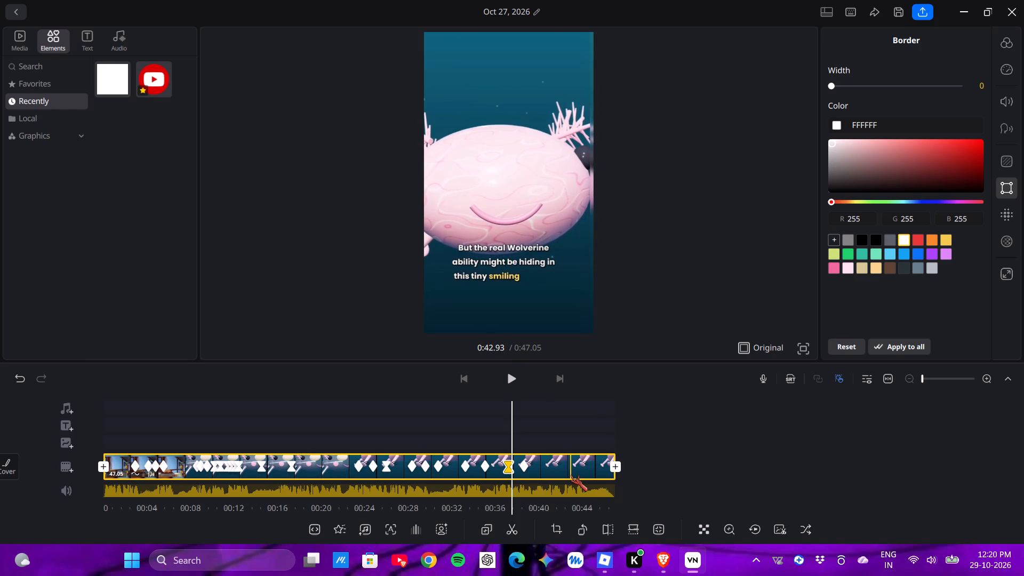
{"action": "left_click", "coordinate": [542, 459]}
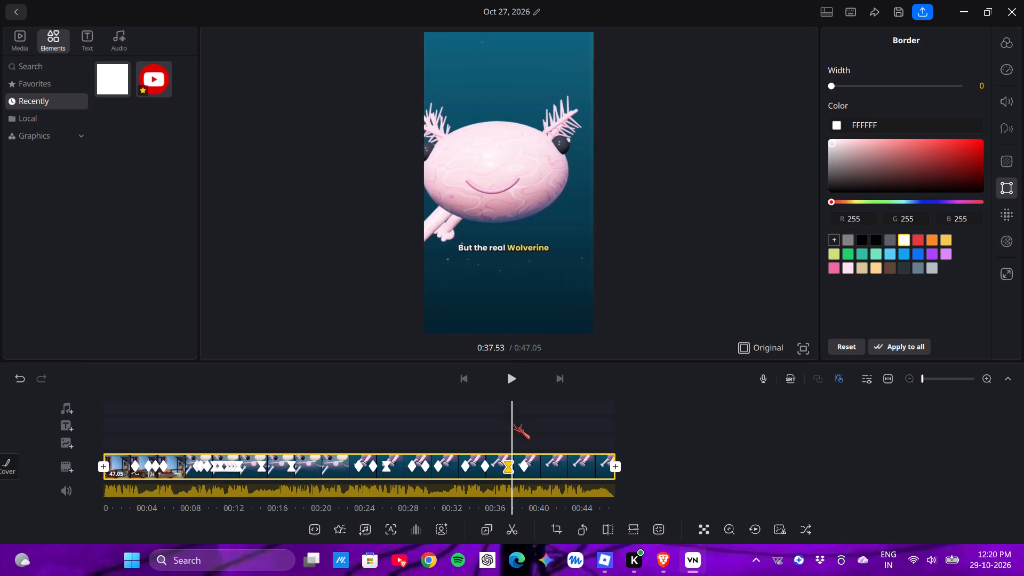
{"action": "left_click", "coordinate": [506, 376]}
{"action": "left_click", "coordinate": [506, 376]}
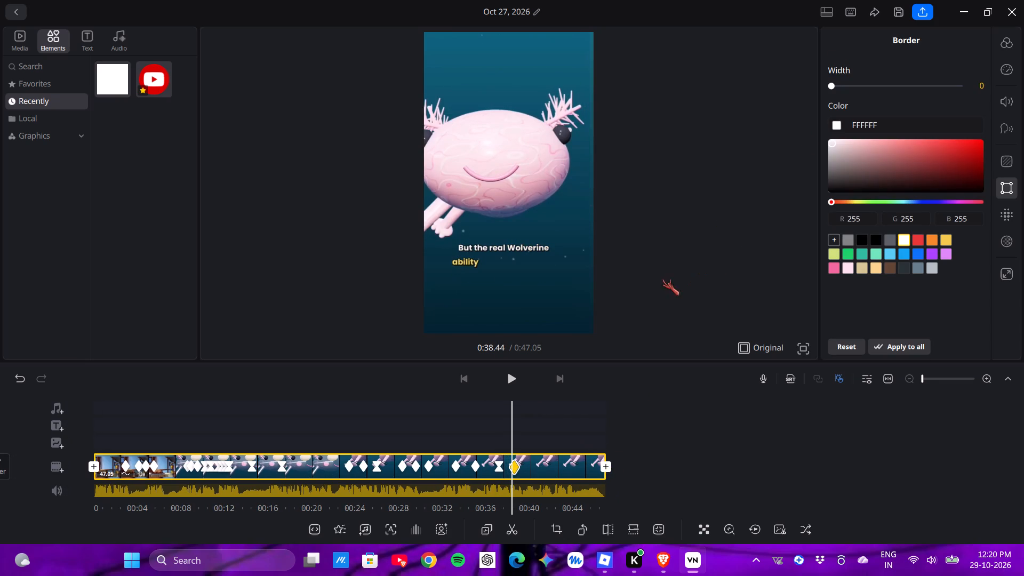
{"action": "right_click", "coordinate": [522, 478]}
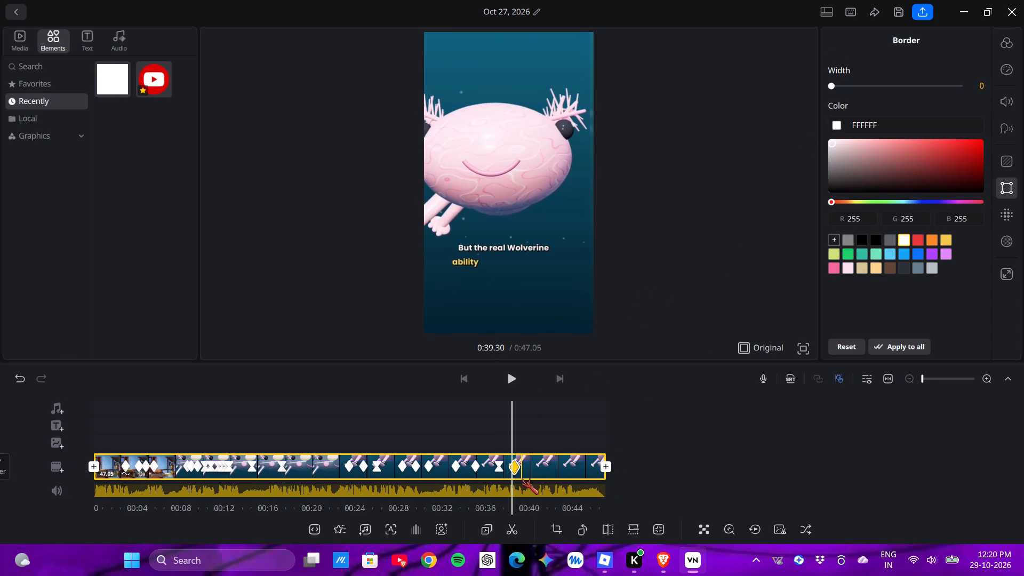
{"action": "left_click", "coordinate": [393, 470]}
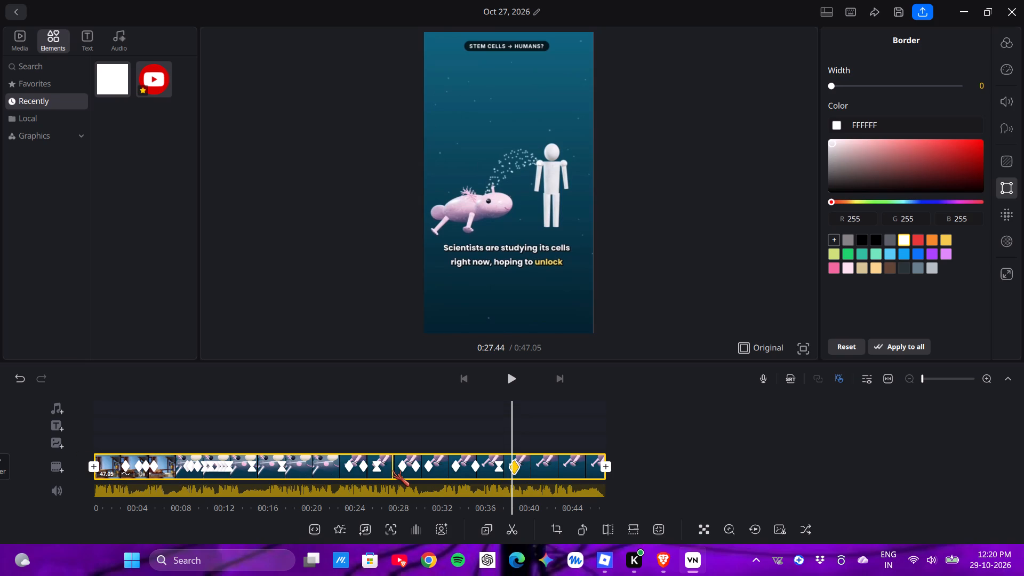
{"action": "left_click", "coordinate": [461, 462]}
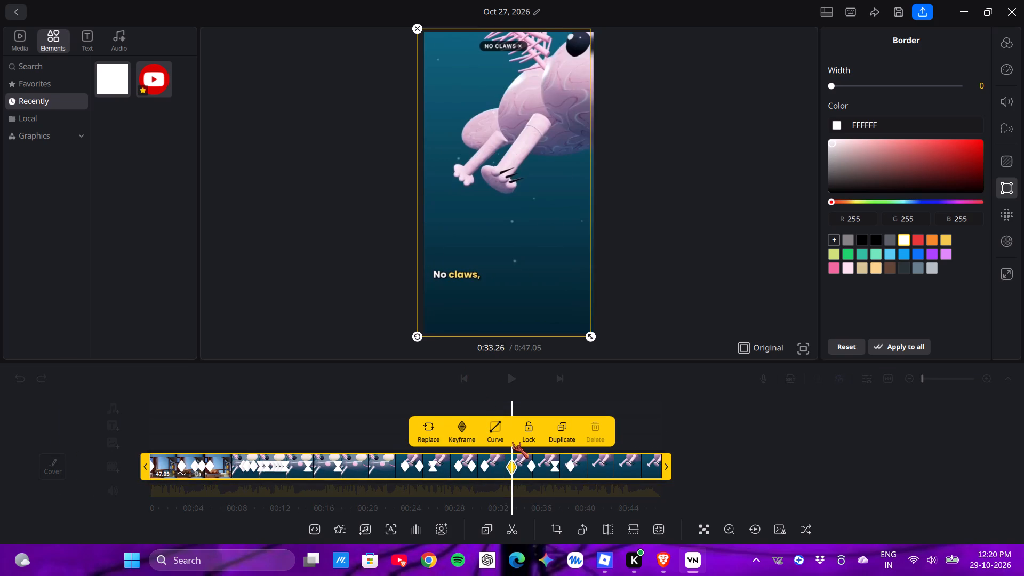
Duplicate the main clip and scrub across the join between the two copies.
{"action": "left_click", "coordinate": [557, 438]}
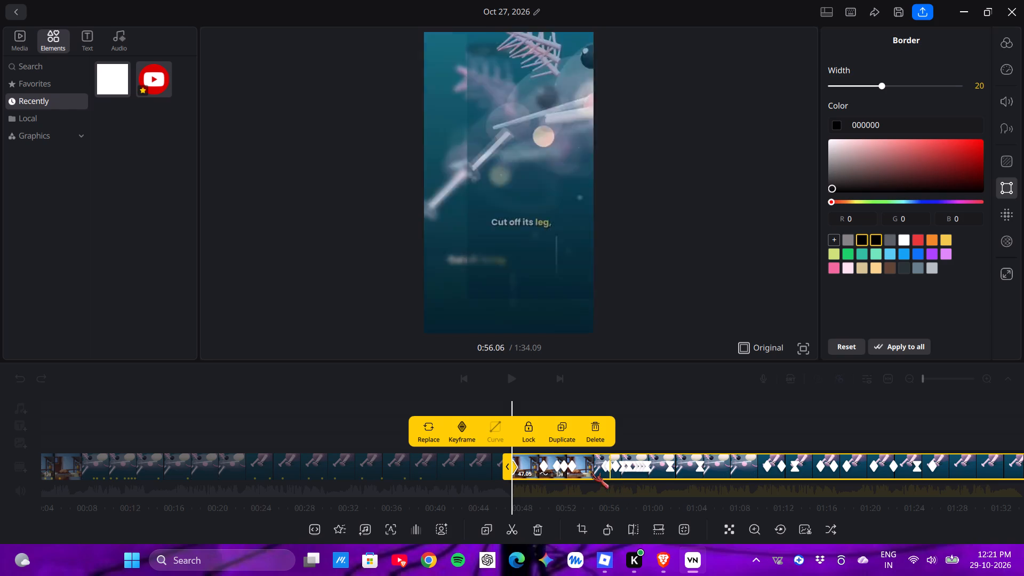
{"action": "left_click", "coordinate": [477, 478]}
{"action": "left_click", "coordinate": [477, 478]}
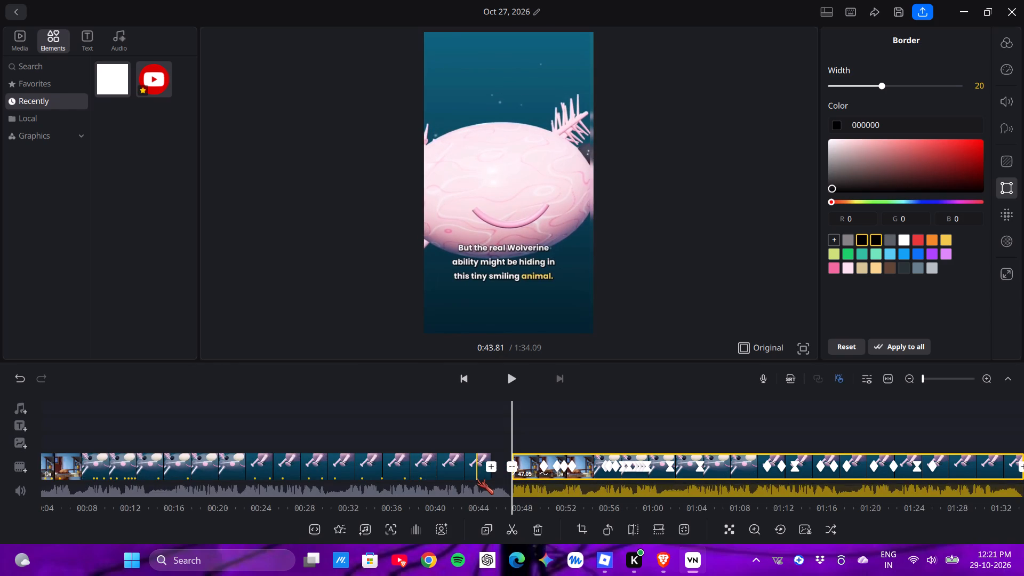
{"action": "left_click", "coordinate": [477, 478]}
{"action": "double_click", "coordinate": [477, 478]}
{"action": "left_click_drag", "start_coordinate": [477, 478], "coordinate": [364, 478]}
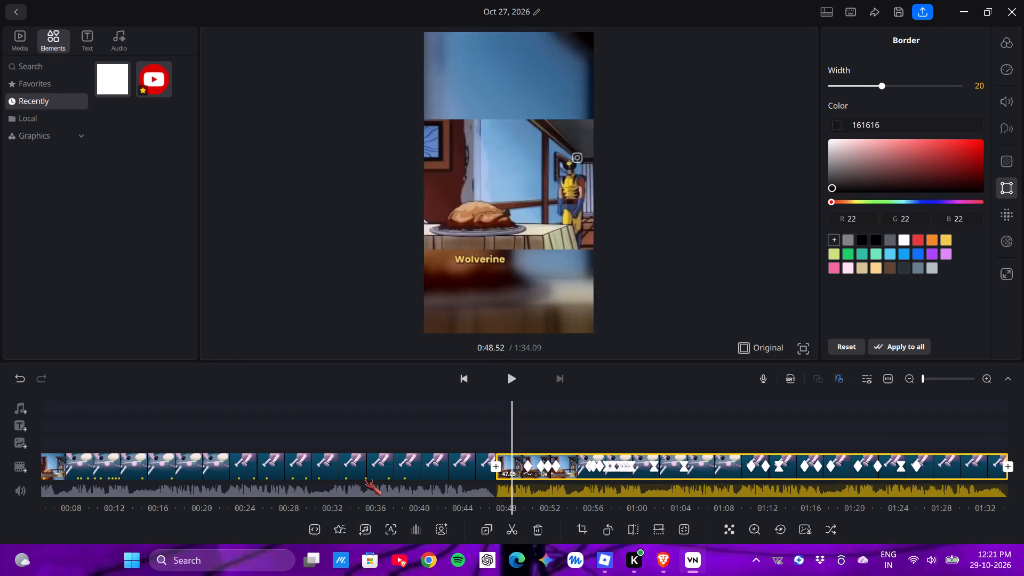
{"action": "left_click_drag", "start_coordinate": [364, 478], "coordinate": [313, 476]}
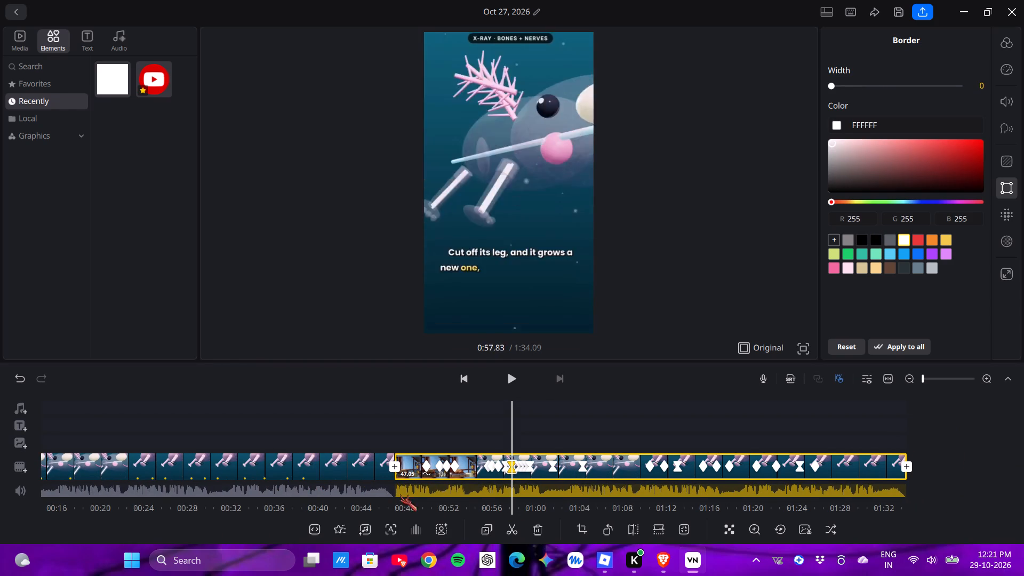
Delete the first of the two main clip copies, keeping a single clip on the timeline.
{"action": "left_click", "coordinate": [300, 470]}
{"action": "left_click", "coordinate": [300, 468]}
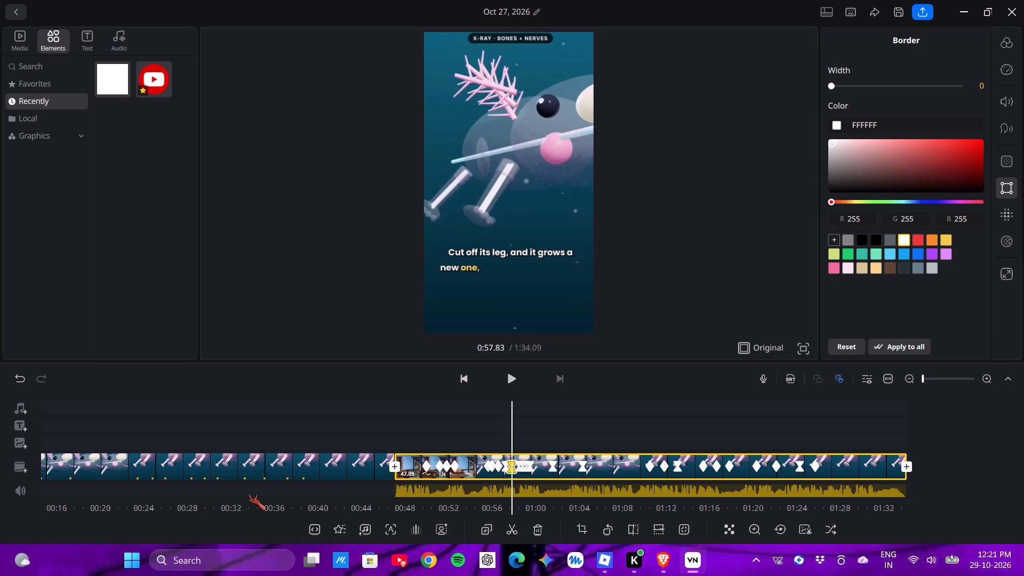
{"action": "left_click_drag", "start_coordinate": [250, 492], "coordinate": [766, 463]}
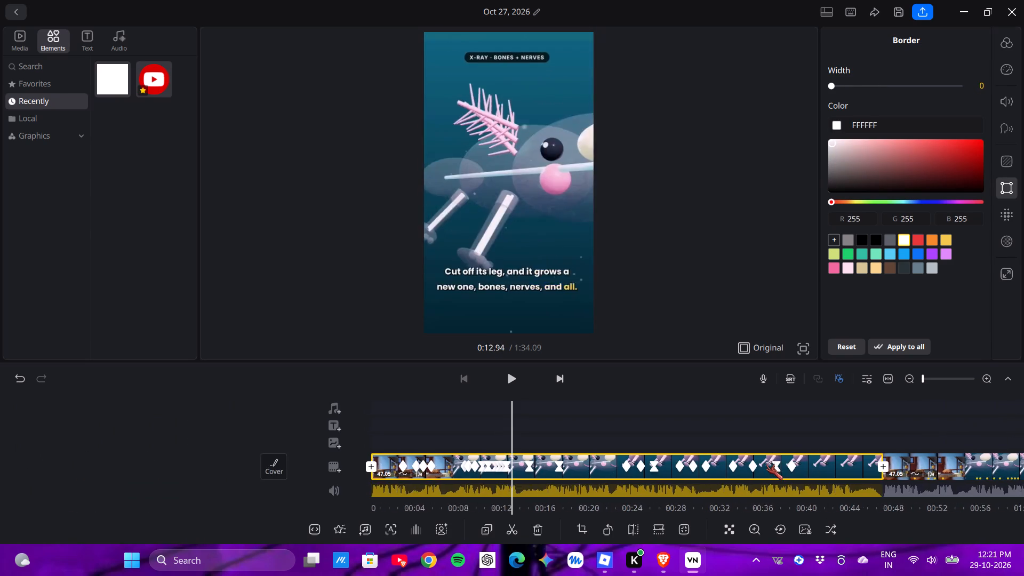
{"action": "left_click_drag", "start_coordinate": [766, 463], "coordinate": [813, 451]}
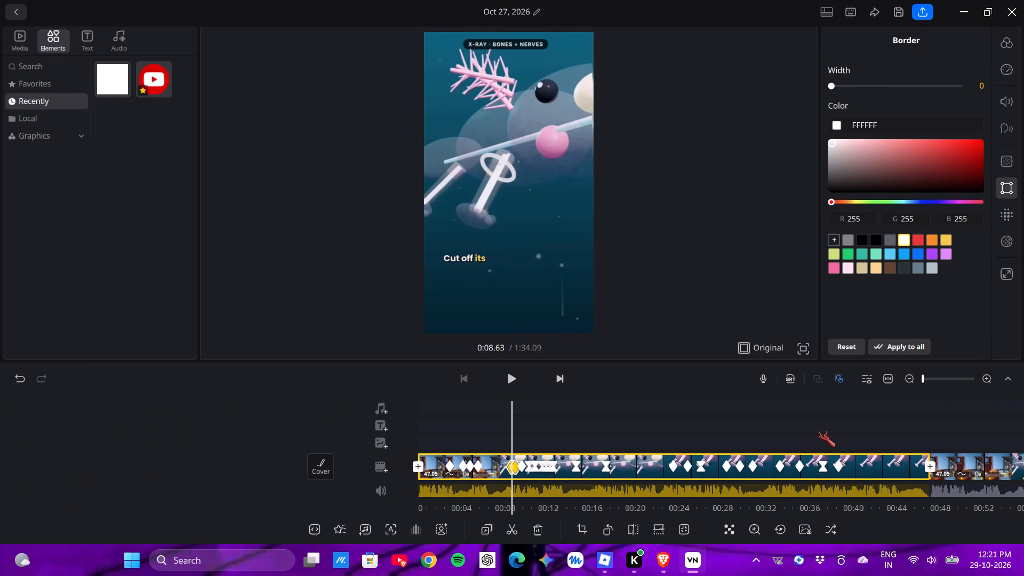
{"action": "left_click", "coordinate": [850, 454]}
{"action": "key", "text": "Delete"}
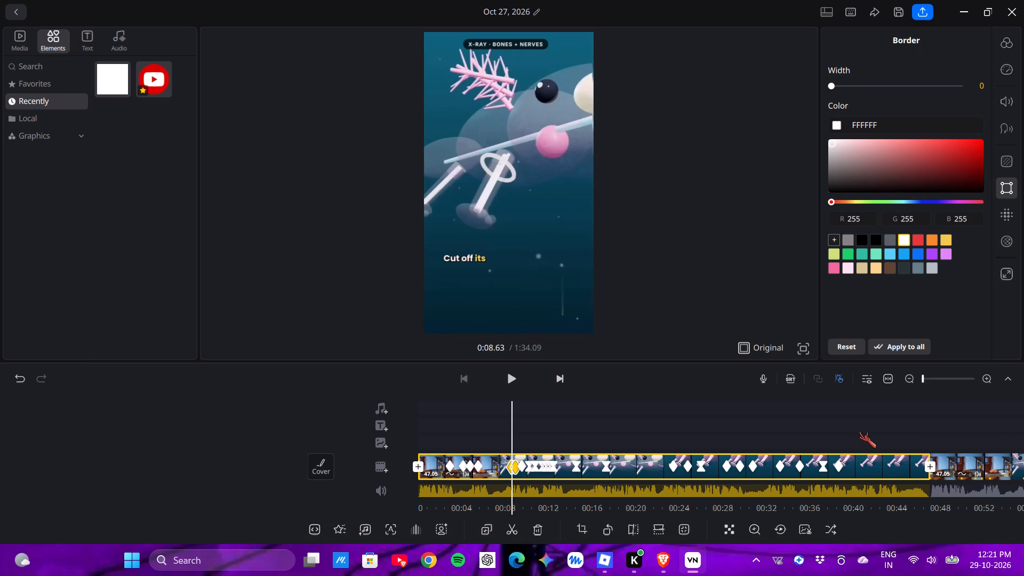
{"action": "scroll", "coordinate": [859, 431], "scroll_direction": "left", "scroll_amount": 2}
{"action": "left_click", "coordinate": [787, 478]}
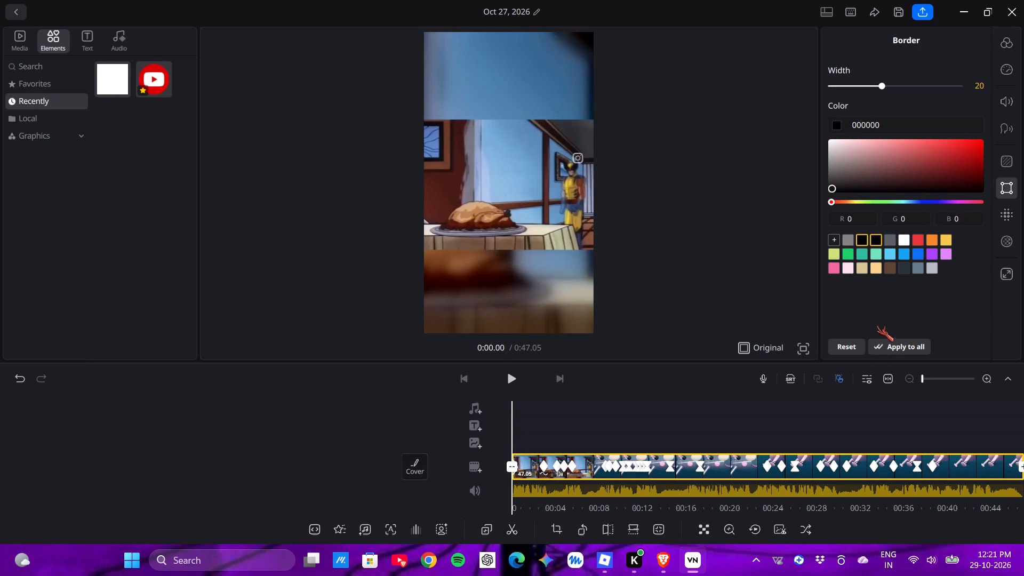
Set the main clip's border colour to 8F6262 at 0:00.
{"action": "left_click", "coordinate": [915, 245]}
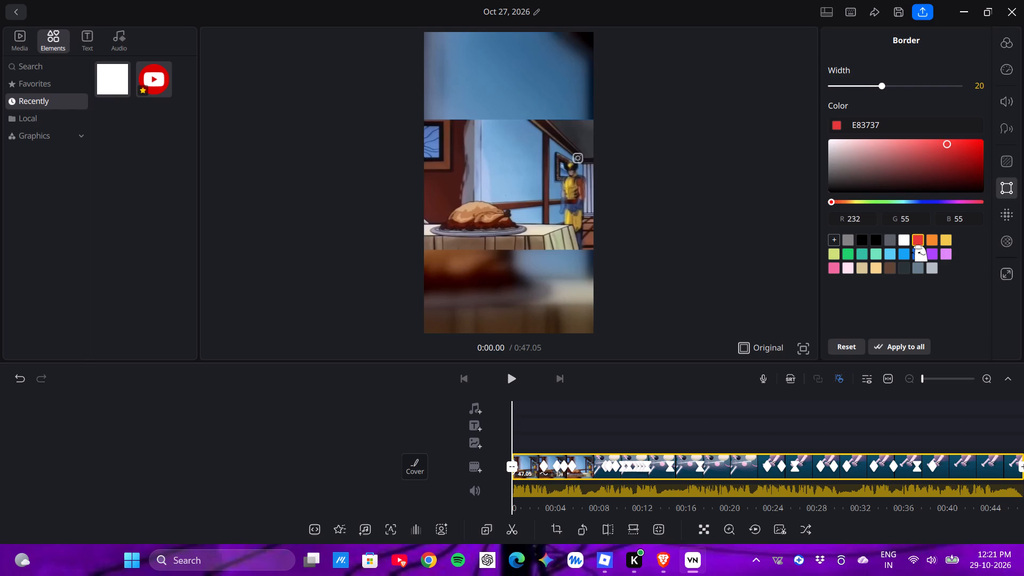
{"action": "left_click", "coordinate": [972, 179]}
{"action": "left_click", "coordinate": [972, 179]}
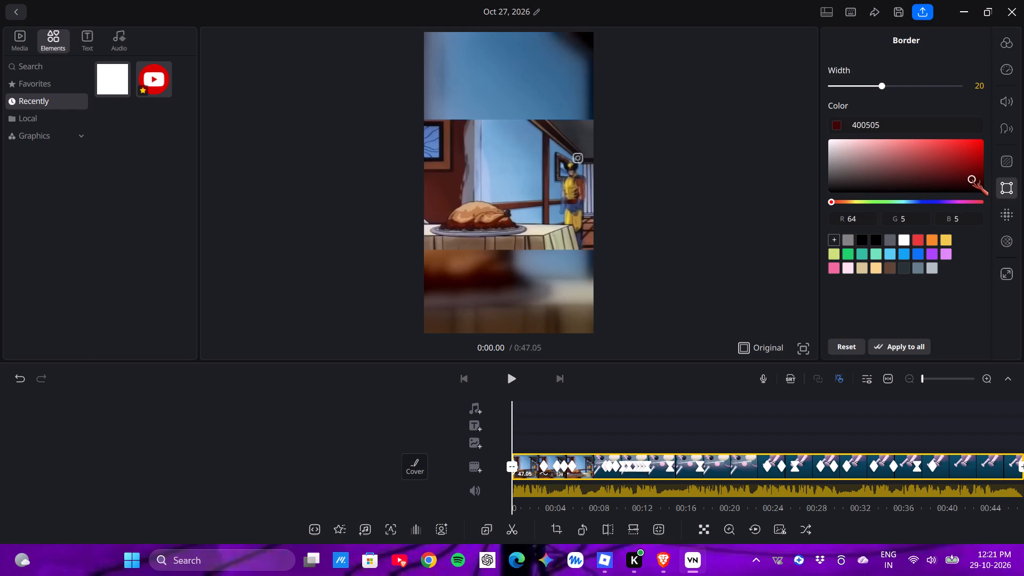
{"action": "left_click", "coordinate": [963, 177]}
{"action": "left_click_drag", "start_coordinate": [963, 177], "coordinate": [937, 174]}
{"action": "left_click", "coordinate": [937, 174]}
{"action": "left_click", "coordinate": [878, 163]}
{"action": "left_click", "coordinate": [826, 159]}
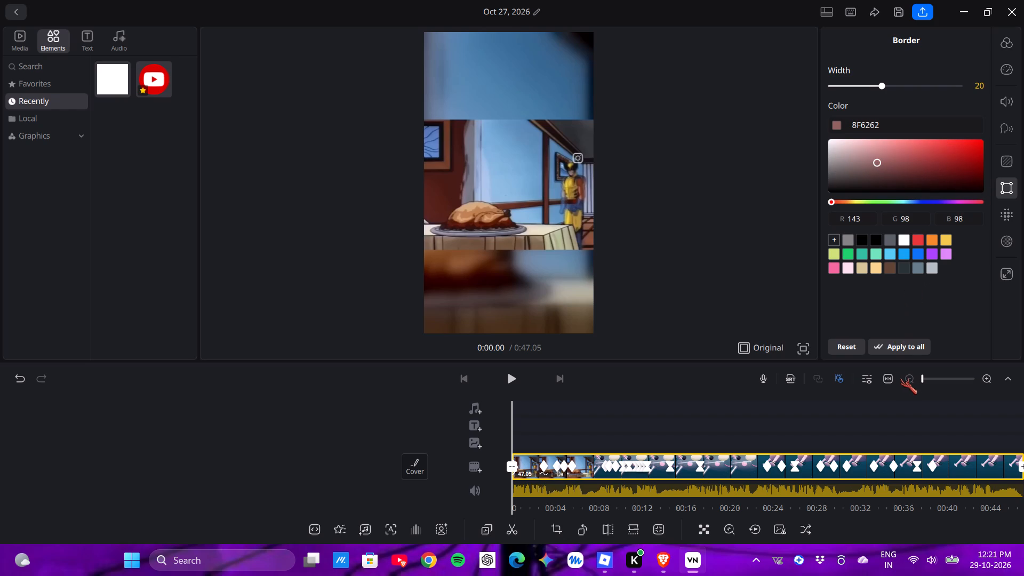
Examine the main clip's framing and border at several points along the timeline, including around 0:05, 0:14 and 0:24.
{"action": "left_click", "coordinate": [952, 469]}
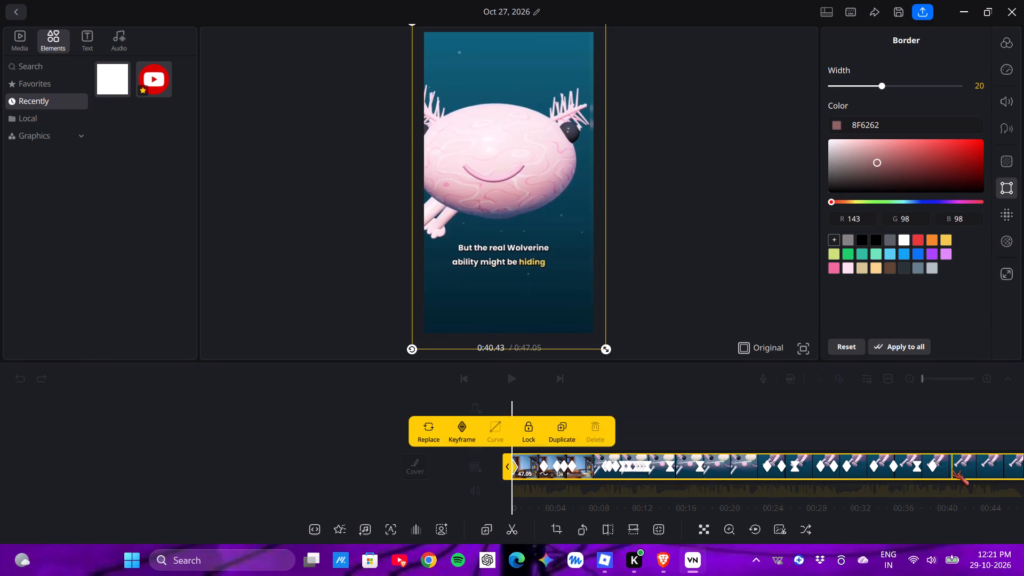
{"action": "left_click", "coordinate": [952, 469]}
{"action": "left_click", "coordinate": [952, 469]}
{"action": "left_click_drag", "start_coordinate": [952, 469], "coordinate": [947, 486]}
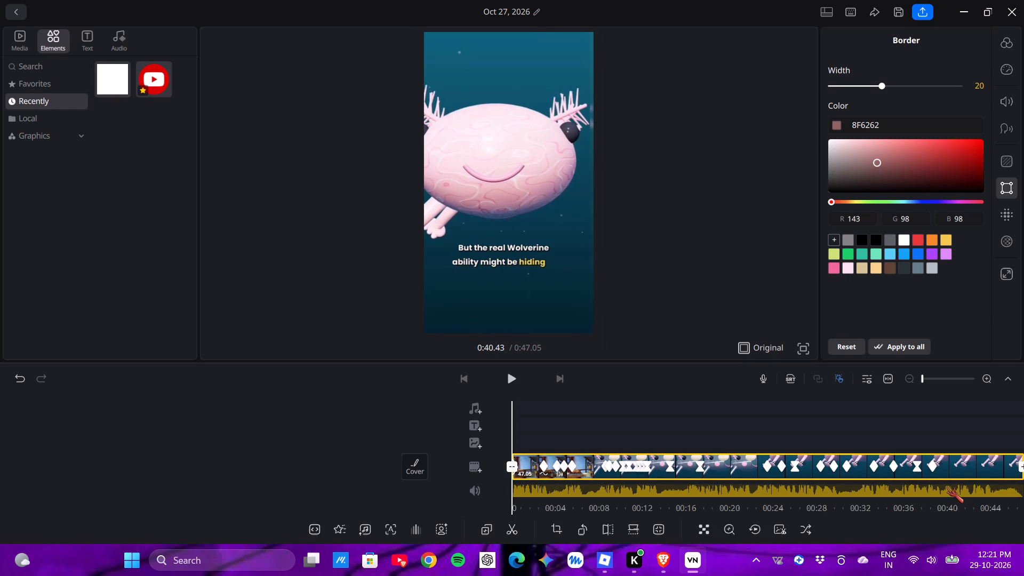
{"action": "left_click", "coordinate": [947, 486]}
{"action": "double_click", "coordinate": [947, 486]}
{"action": "left_click_drag", "start_coordinate": [947, 486], "coordinate": [863, 494]}
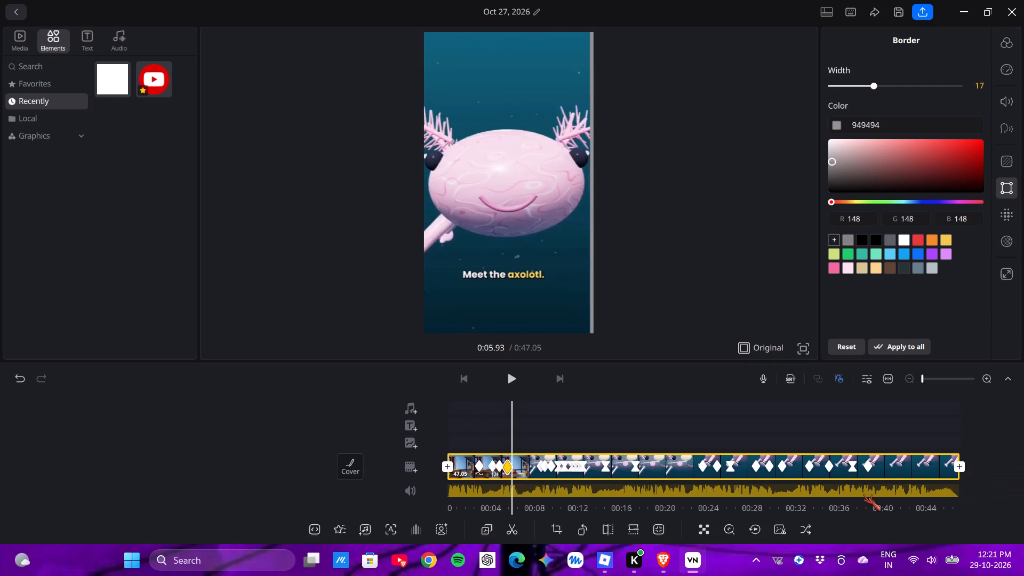
{"action": "left_click_drag", "start_coordinate": [863, 494], "coordinate": [666, 532]}
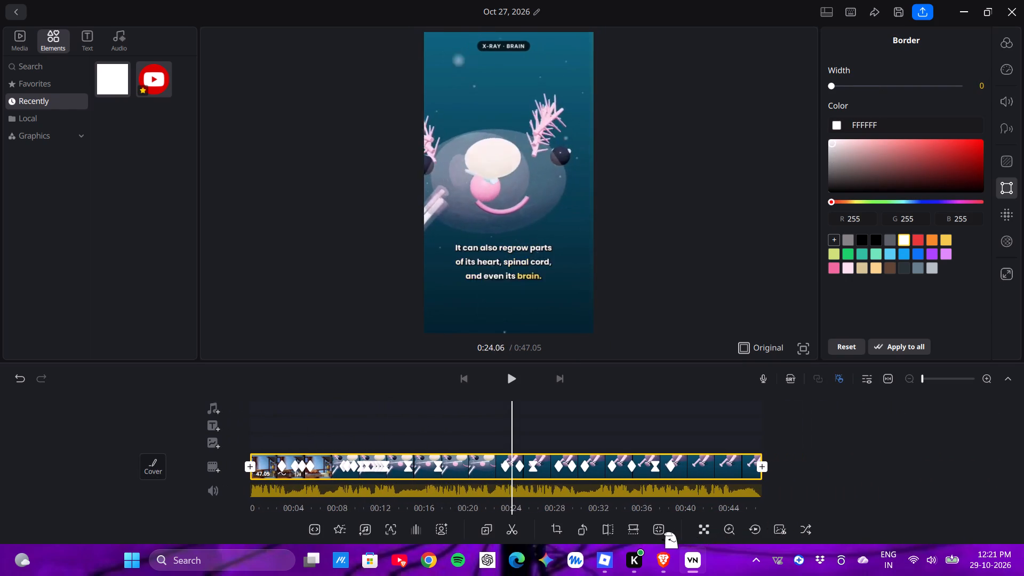
{"action": "left_click_drag", "start_coordinate": [666, 532], "coordinate": [800, 533]}
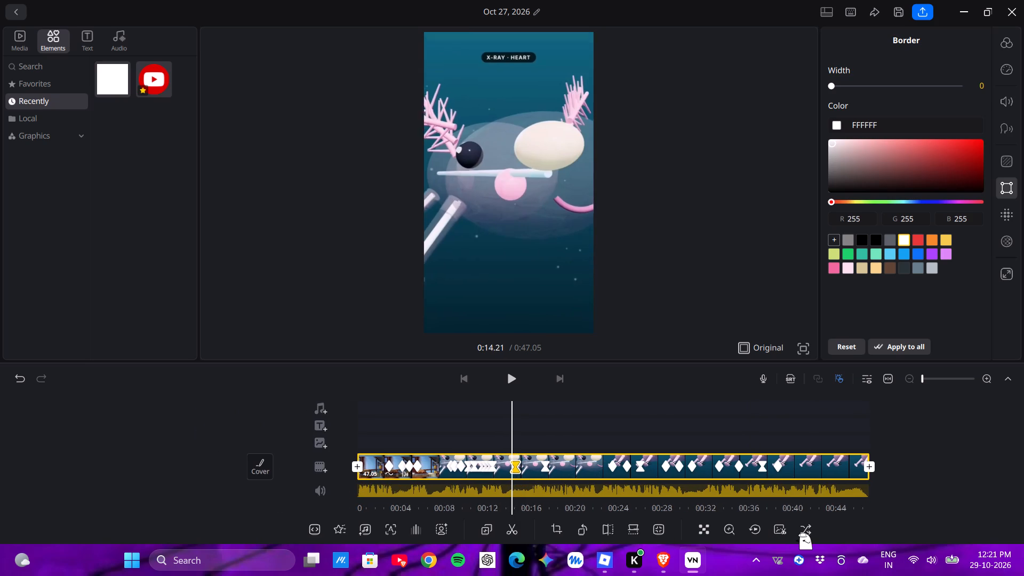
{"action": "left_click_drag", "start_coordinate": [800, 533], "coordinate": [764, 523]}
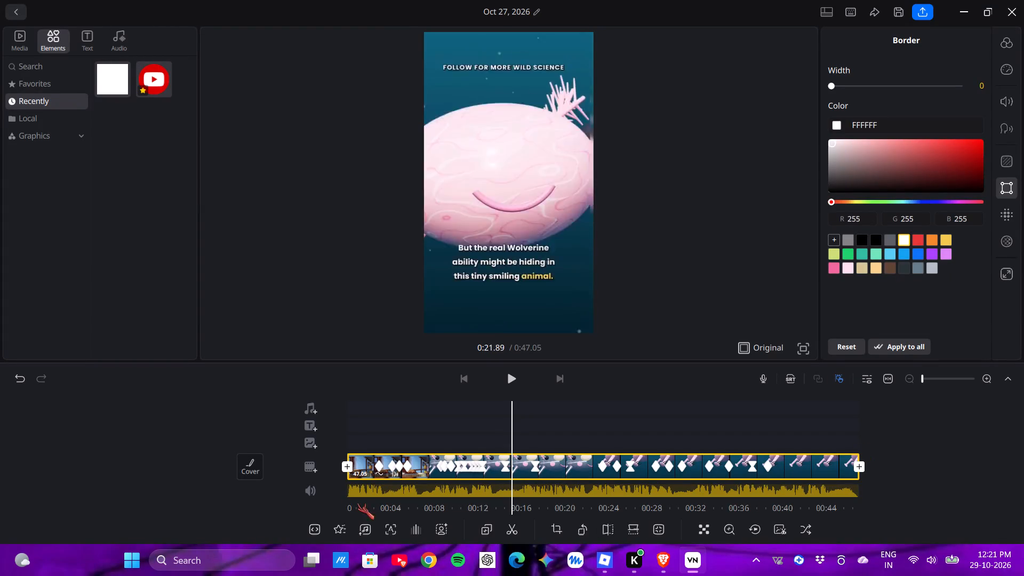
{"action": "left_click", "coordinate": [569, 457]}
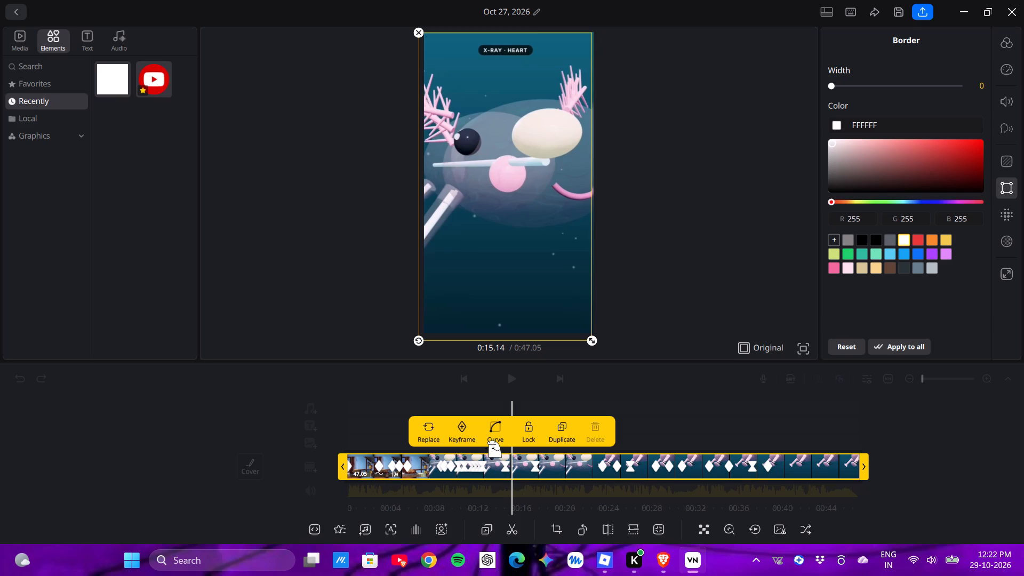
{"action": "left_click", "coordinate": [454, 390]}
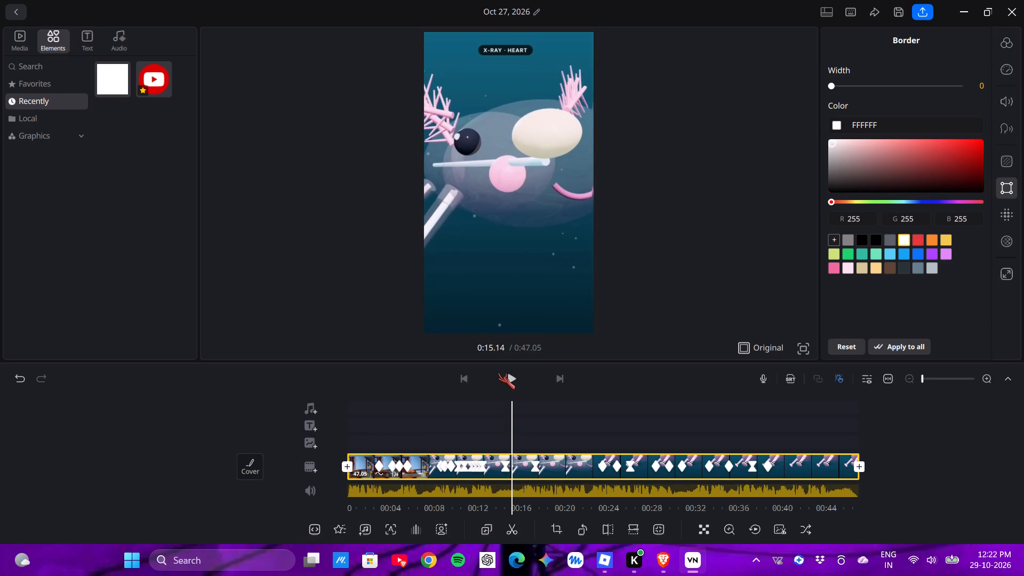
Move the main clip's keyframe near 0:35 earlier, close beside the keyframe just before it.
{"action": "left_click_drag", "start_coordinate": [728, 467], "coordinate": [728, 466]}
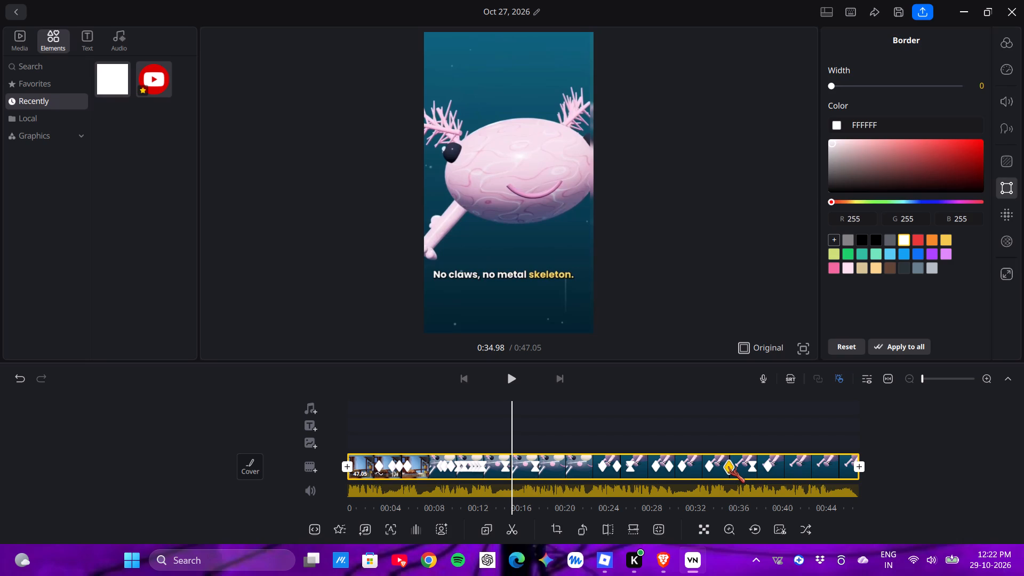
{"action": "left_click_drag", "start_coordinate": [728, 466], "coordinate": [654, 478]}
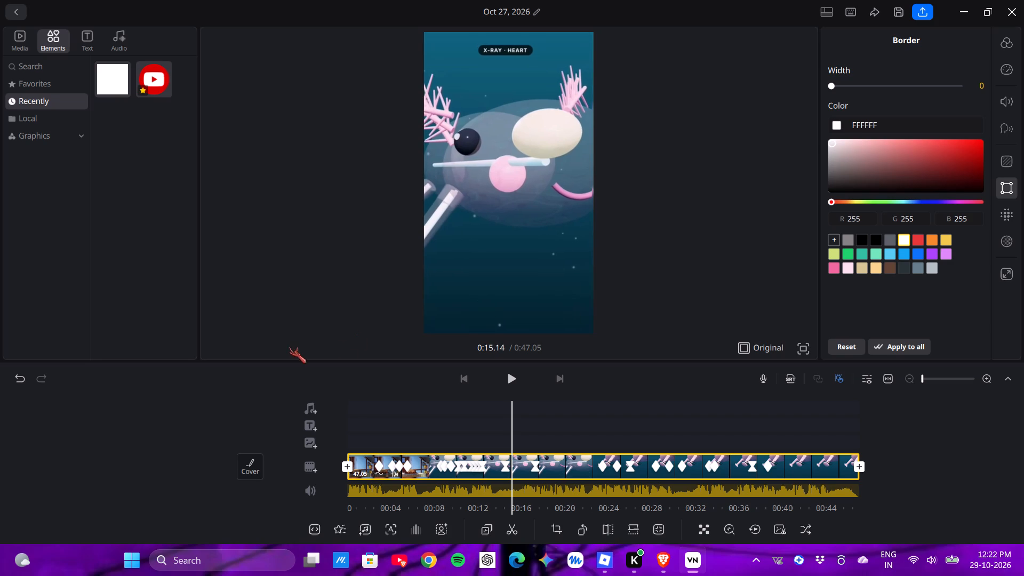
Remove the main clip's keyframe at 0:29.60.
{"action": "left_click", "coordinate": [504, 456]}
{"action": "left_click", "coordinate": [487, 463]}
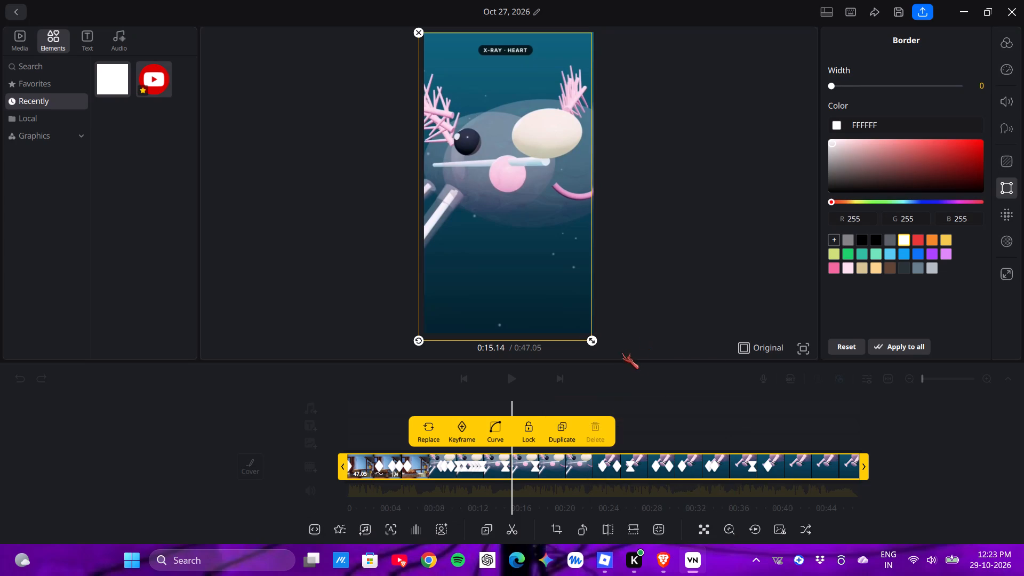
{"action": "double_click", "coordinate": [593, 460]}
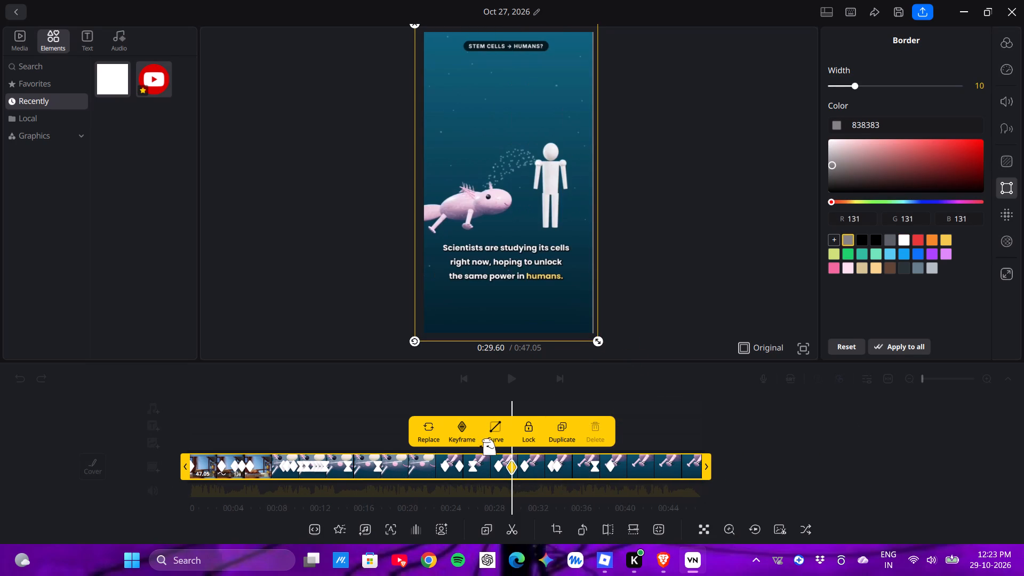
{"action": "left_click", "coordinate": [463, 425]}
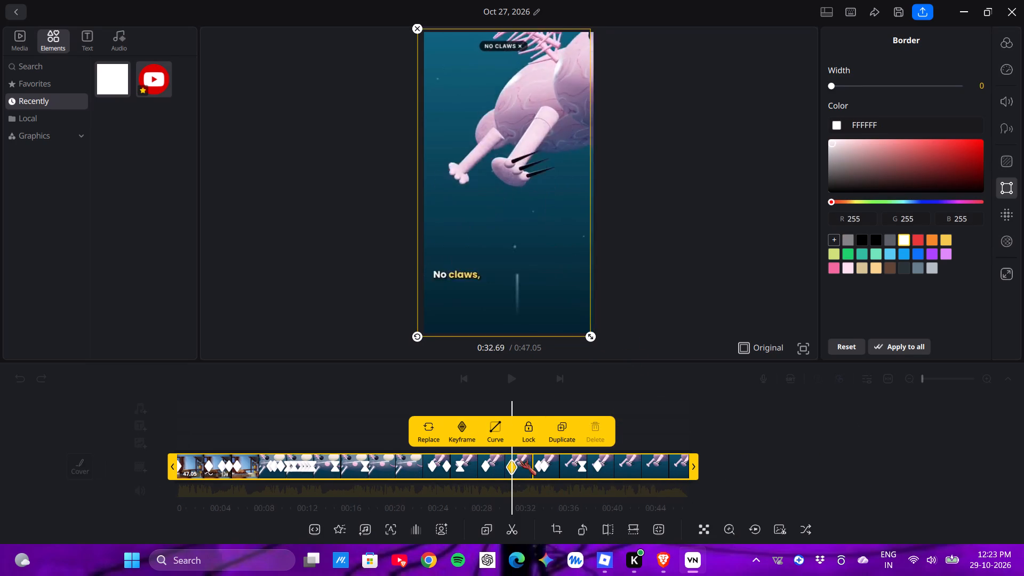
Set the main clip's border colour to 000000 at 0:15.83.
{"action": "left_click_drag", "start_coordinate": [501, 460], "coordinate": [681, 462]}
{"action": "left_click", "coordinate": [867, 191]}
{"action": "left_click", "coordinate": [869, 230]}
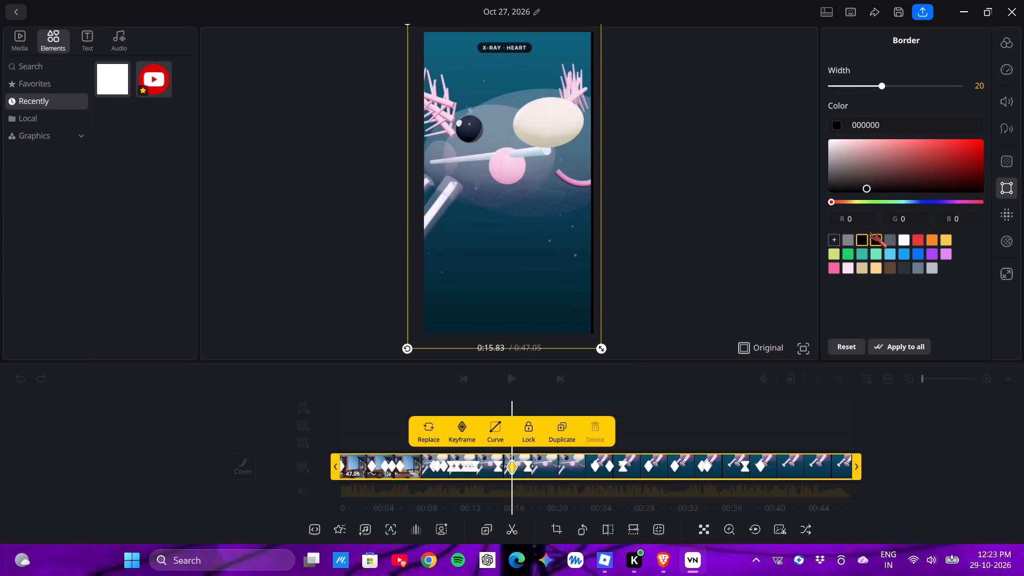
{"action": "left_click", "coordinate": [871, 238]}
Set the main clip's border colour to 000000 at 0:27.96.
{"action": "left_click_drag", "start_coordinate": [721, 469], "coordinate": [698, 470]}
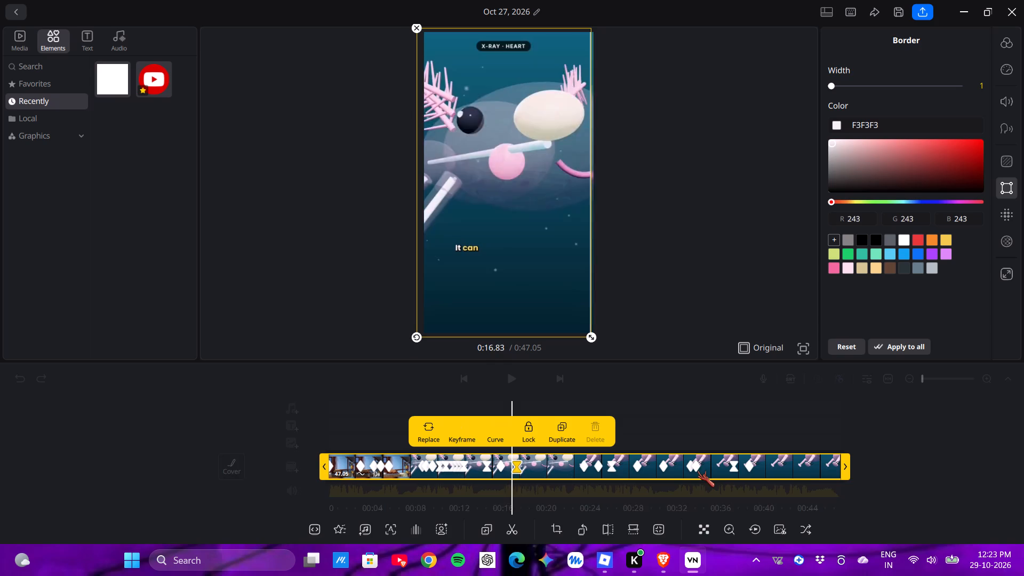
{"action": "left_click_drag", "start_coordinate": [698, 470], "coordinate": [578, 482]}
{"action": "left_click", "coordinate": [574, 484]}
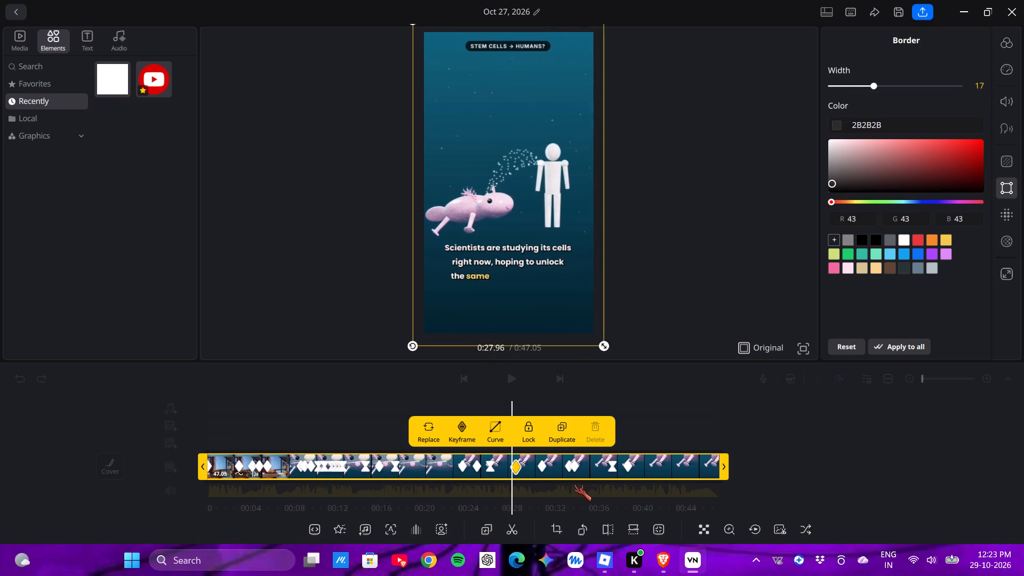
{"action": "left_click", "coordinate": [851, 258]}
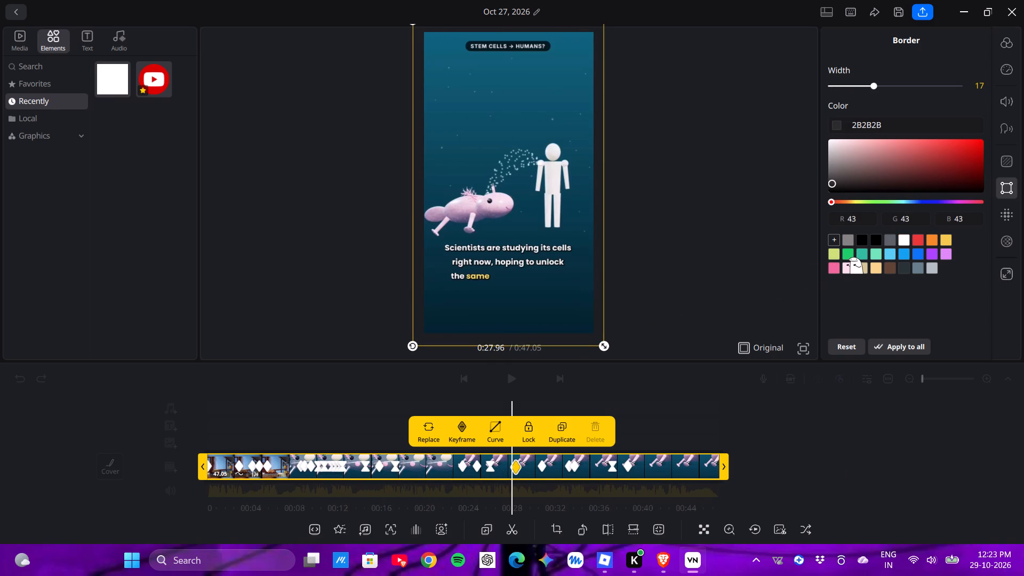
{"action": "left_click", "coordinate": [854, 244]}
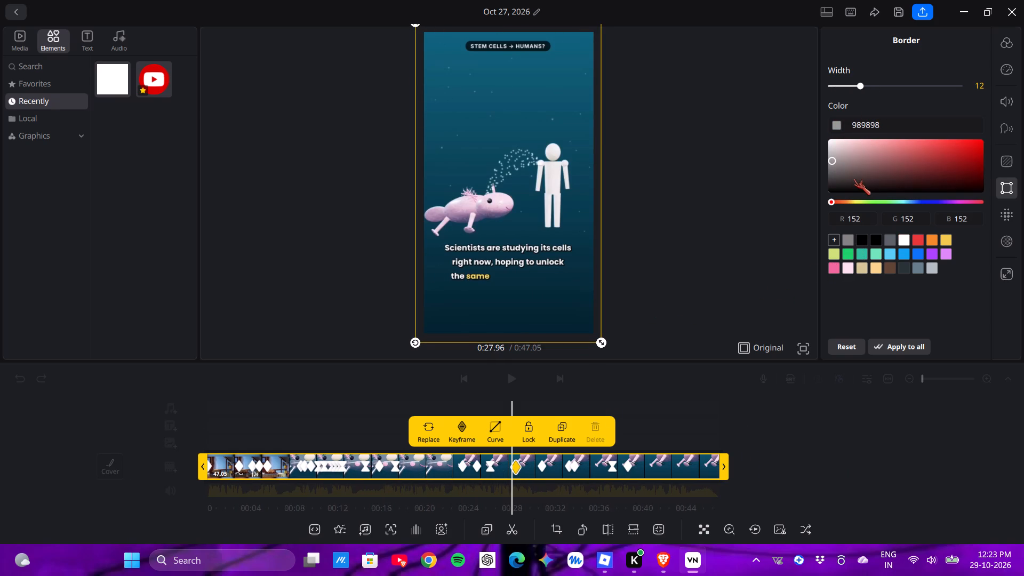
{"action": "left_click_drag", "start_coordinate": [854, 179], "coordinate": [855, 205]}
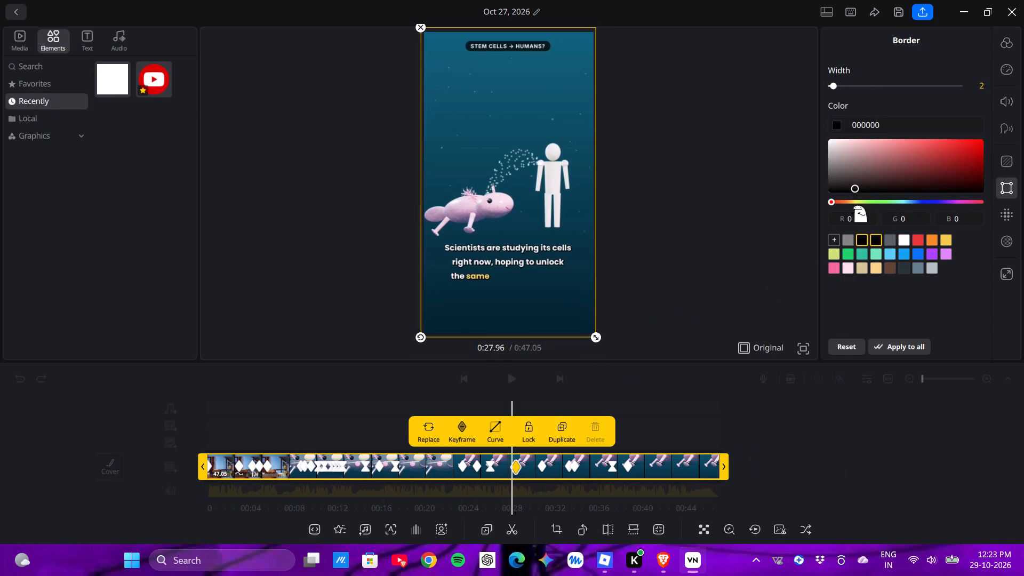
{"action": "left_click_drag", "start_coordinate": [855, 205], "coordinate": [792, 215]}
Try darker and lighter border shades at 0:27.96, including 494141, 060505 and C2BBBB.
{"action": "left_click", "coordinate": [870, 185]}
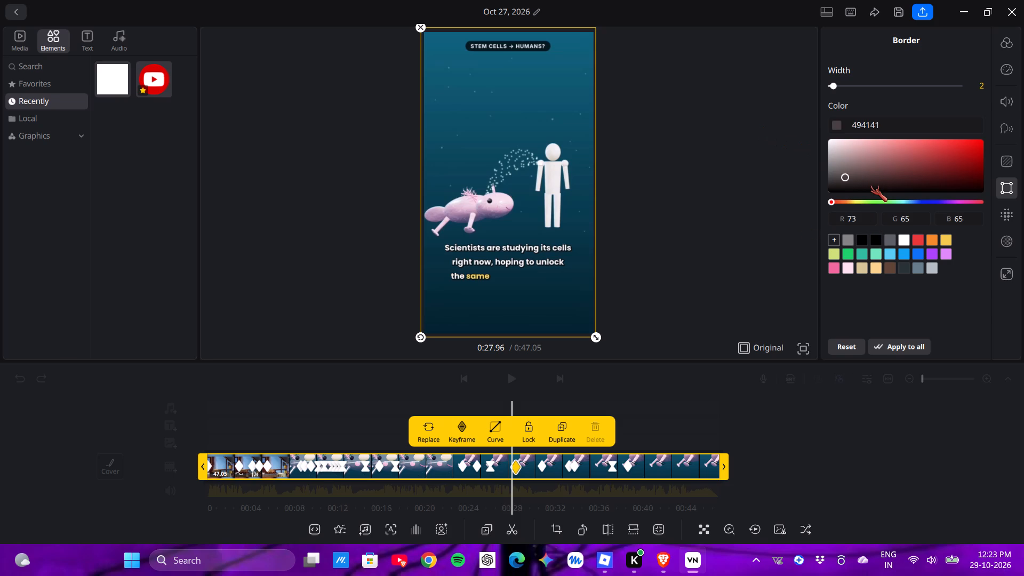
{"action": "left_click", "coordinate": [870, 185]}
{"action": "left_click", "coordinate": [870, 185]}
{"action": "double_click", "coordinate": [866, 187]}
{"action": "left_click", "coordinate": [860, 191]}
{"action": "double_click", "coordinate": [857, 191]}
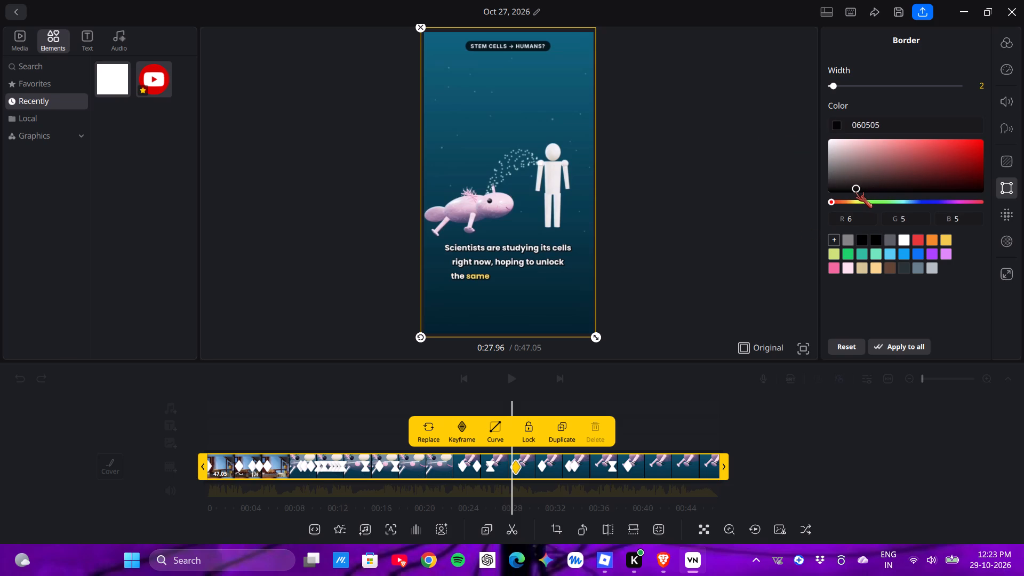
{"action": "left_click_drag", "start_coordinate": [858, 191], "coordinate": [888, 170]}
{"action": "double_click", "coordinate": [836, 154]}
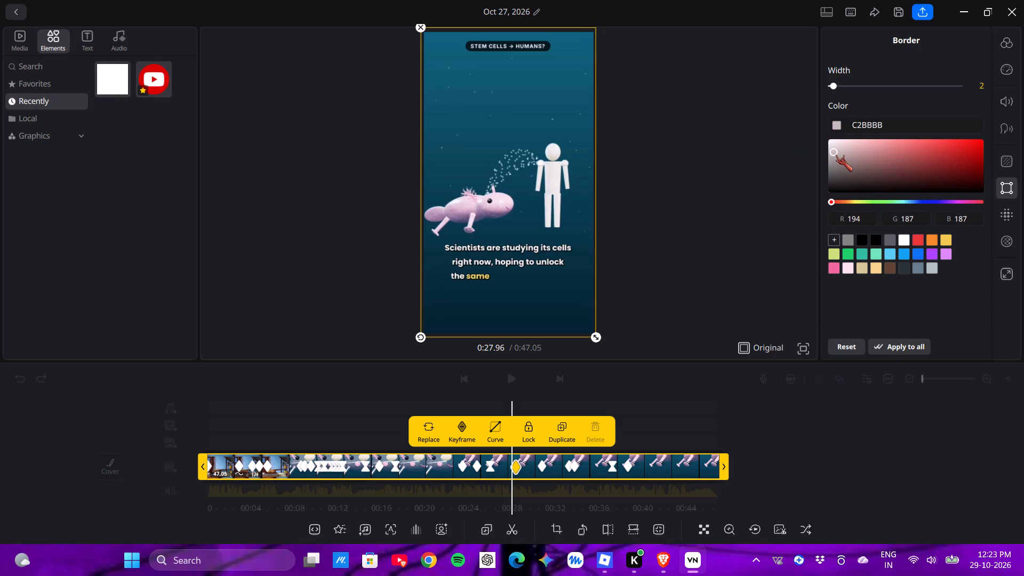
Try redder border shades at 0:27.96, including C0A0A0, and finish on the pink preset swatch.
{"action": "left_click", "coordinate": [883, 170]}
{"action": "double_click", "coordinate": [967, 168]}
{"action": "left_click", "coordinate": [965, 164]}
{"action": "left_click_drag", "start_coordinate": [963, 164], "coordinate": [953, 162]}
{"action": "double_click", "coordinate": [949, 160]}
{"action": "left_click", "coordinate": [934, 161]}
{"action": "left_click", "coordinate": [919, 164]}
{"action": "double_click", "coordinate": [862, 155]}
{"action": "left_click", "coordinate": [845, 246]}
{"action": "left_click", "coordinate": [845, 266]}
{"action": "left_click", "coordinate": [837, 263]}
Add a keyframe to the main clip at 0:34.56.
{"action": "left_click_drag", "start_coordinate": [669, 459], "coordinate": [627, 445]}
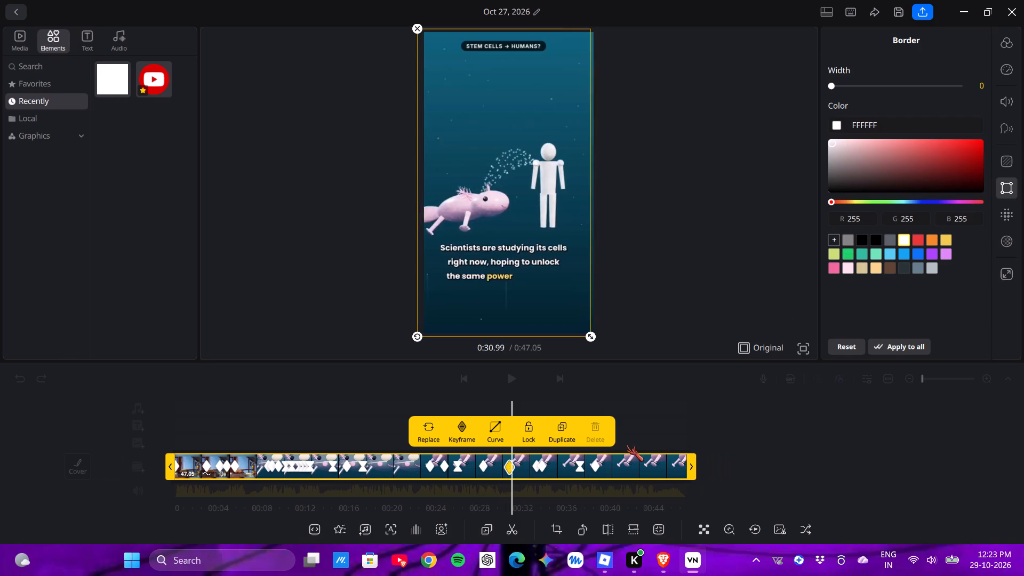
{"action": "left_click_drag", "start_coordinate": [627, 445], "coordinate": [588, 452]}
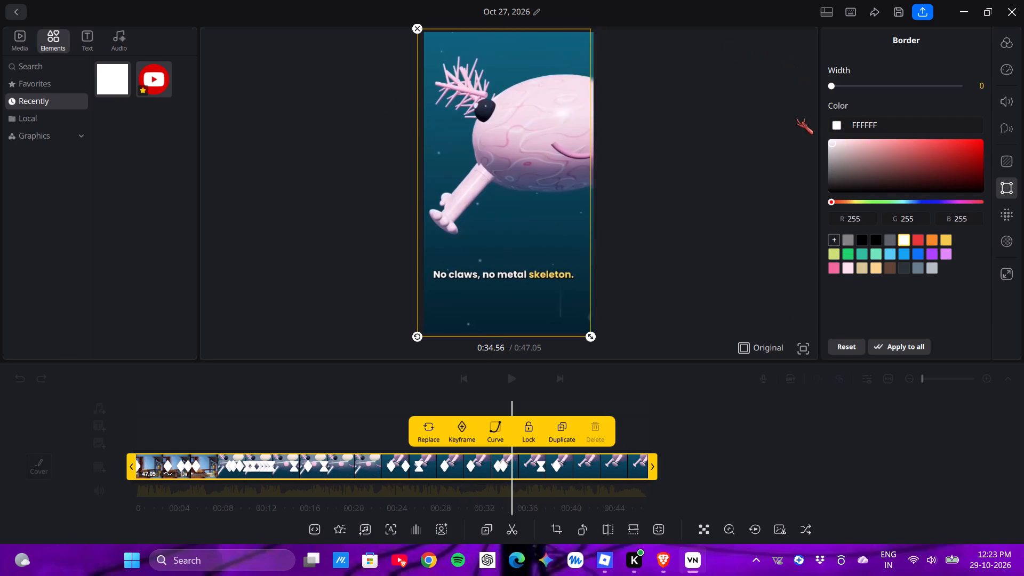
{"action": "left_click", "coordinate": [460, 426]}
Move the keyframes near 0:31 and 0:33 earlier so they sit just after the one near 0:28.
{"action": "left_click_drag", "start_coordinate": [505, 468], "coordinate": [438, 468]}
{"action": "left_click_drag", "start_coordinate": [442, 455], "coordinate": [428, 455]}
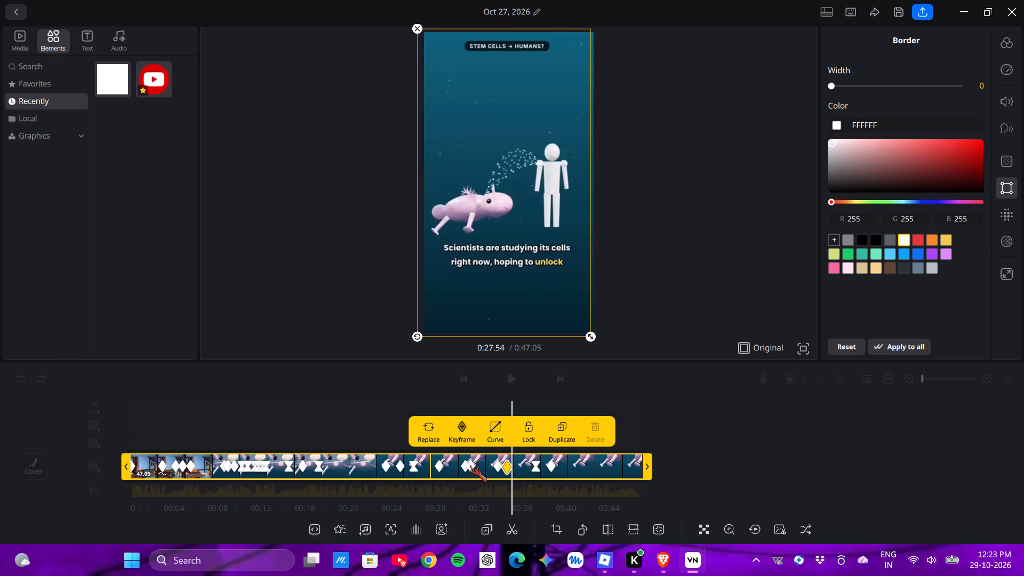
{"action": "left_click_drag", "start_coordinate": [470, 465], "coordinate": [440, 451]}
{"action": "left_click_drag", "start_coordinate": [471, 463], "coordinate": [431, 457]}
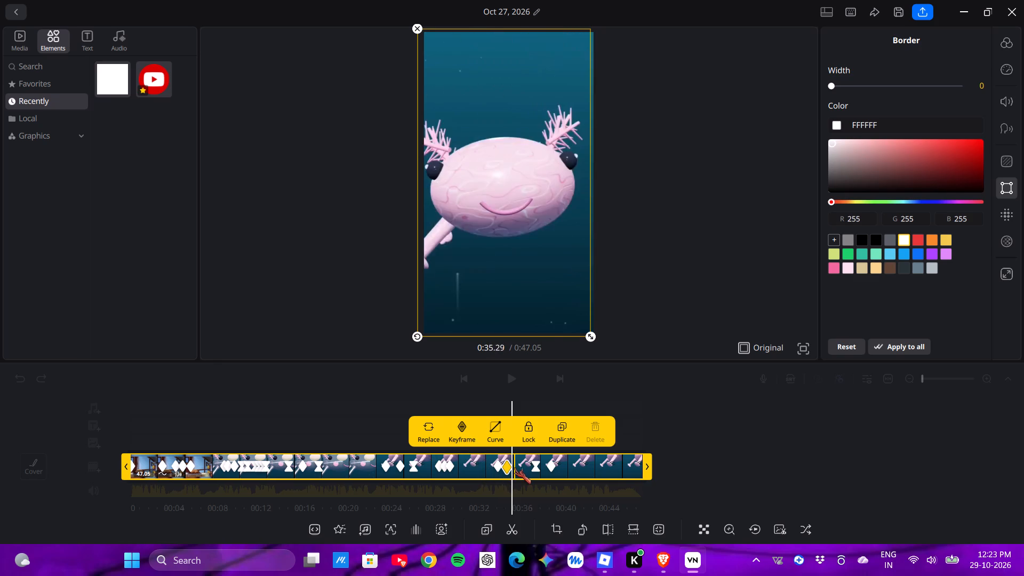
Move the keyframe at 0:34.56 later, to just before the one near 0:37.
{"action": "left_click_drag", "start_coordinate": [501, 460], "coordinate": [595, 465]}
Add two keyframes at 0:40.68, moving the first back to just after the one near 0:38.7 before adding the second.
{"action": "left_click_drag", "start_coordinate": [504, 459], "coordinate": [425, 460]}
{"action": "left_click", "coordinate": [463, 426]}
{"action": "left_click_drag", "start_coordinate": [511, 467], "coordinate": [498, 463]}
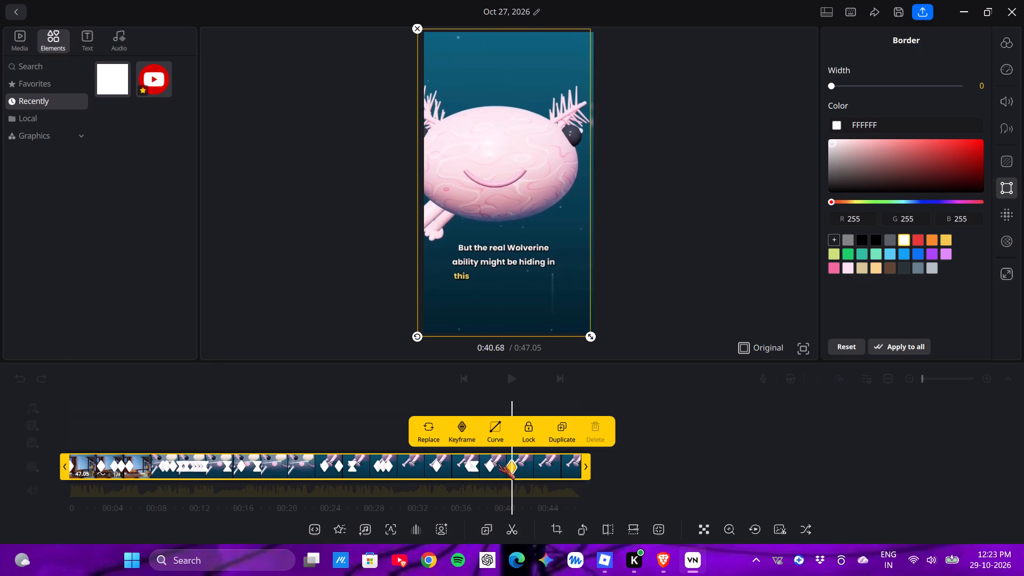
{"action": "left_click_drag", "start_coordinate": [498, 463], "coordinate": [370, 454]}
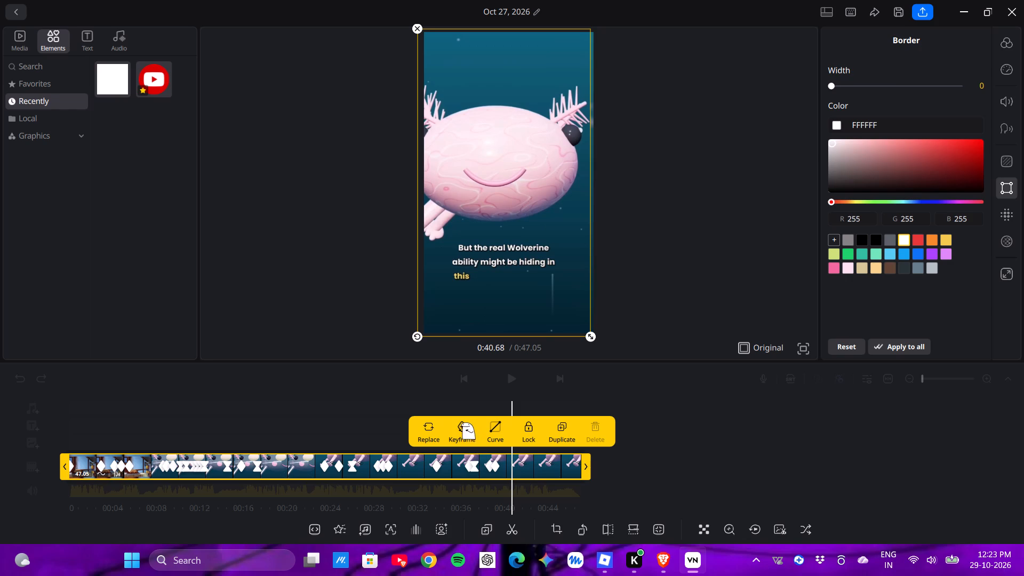
{"action": "left_click", "coordinate": [463, 422]}
Try the CircOut and Damp6 easing curves on the keyframe segment at 0:39.74.
{"action": "left_click", "coordinate": [502, 463]}
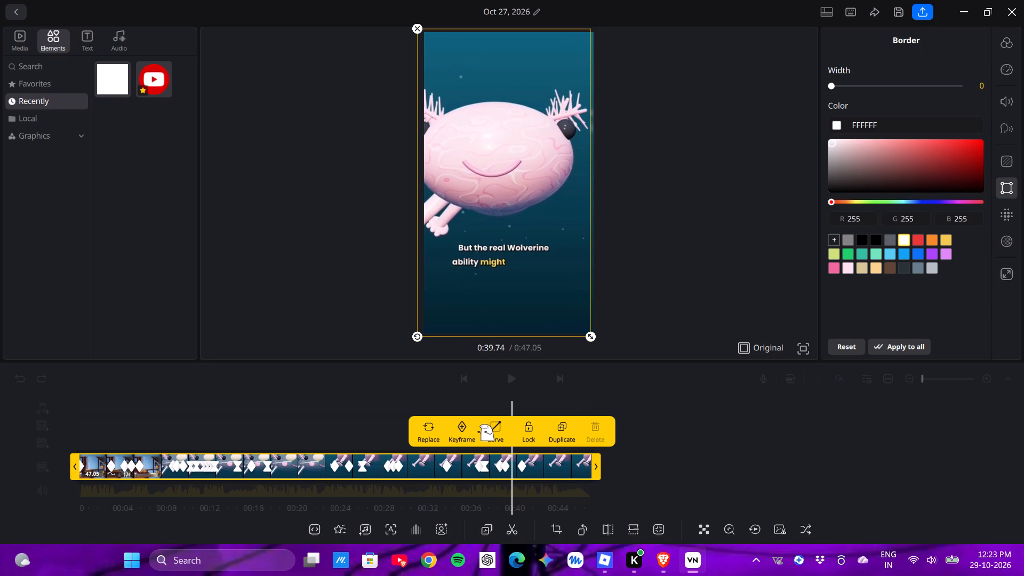
{"action": "left_click", "coordinate": [489, 429]}
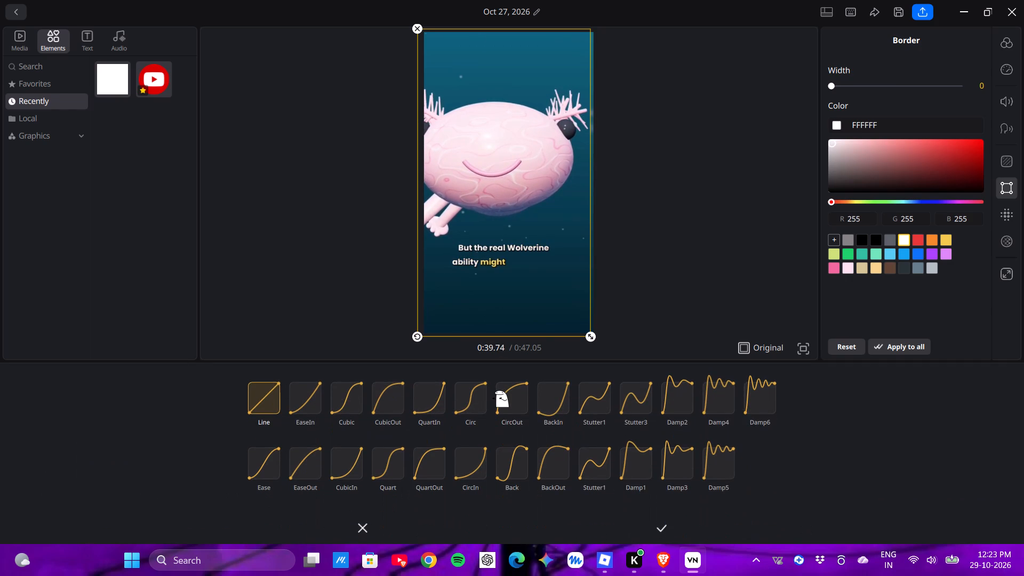
{"action": "left_click", "coordinate": [497, 391]}
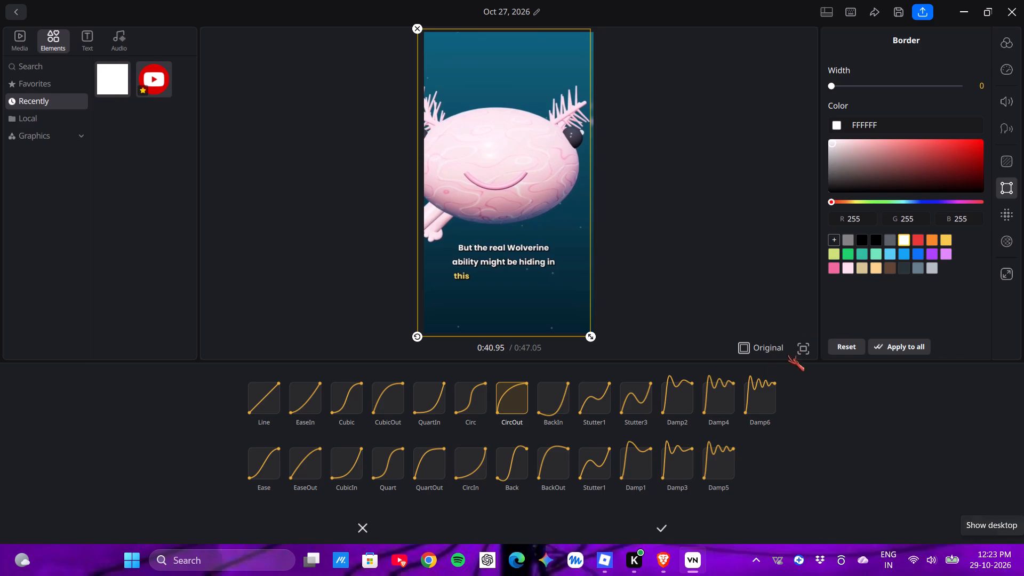
{"action": "left_click", "coordinate": [759, 391]}
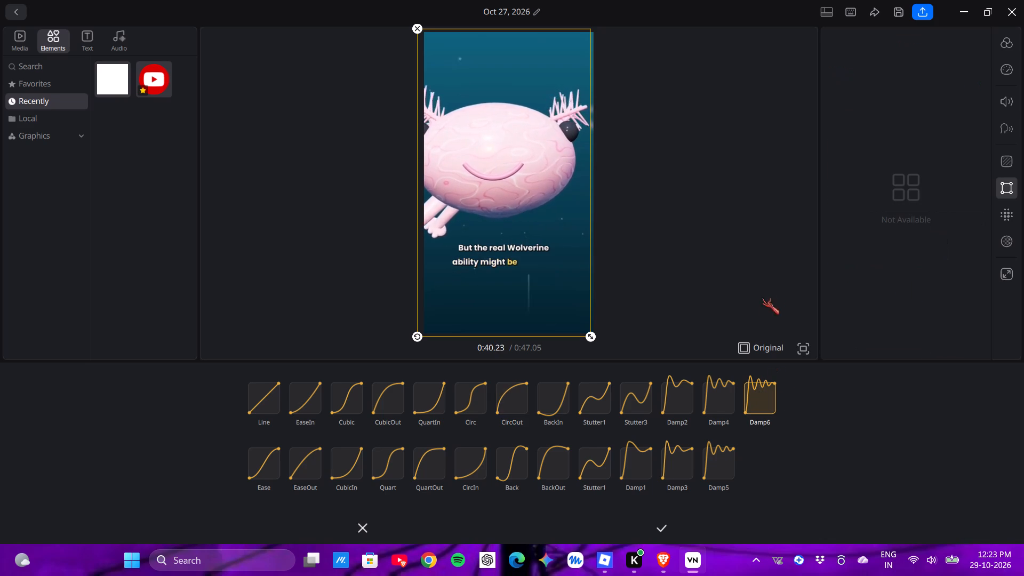
Return to the project list and open the Oct 29, 2026 project.
{"action": "left_click", "coordinate": [15, 20]}
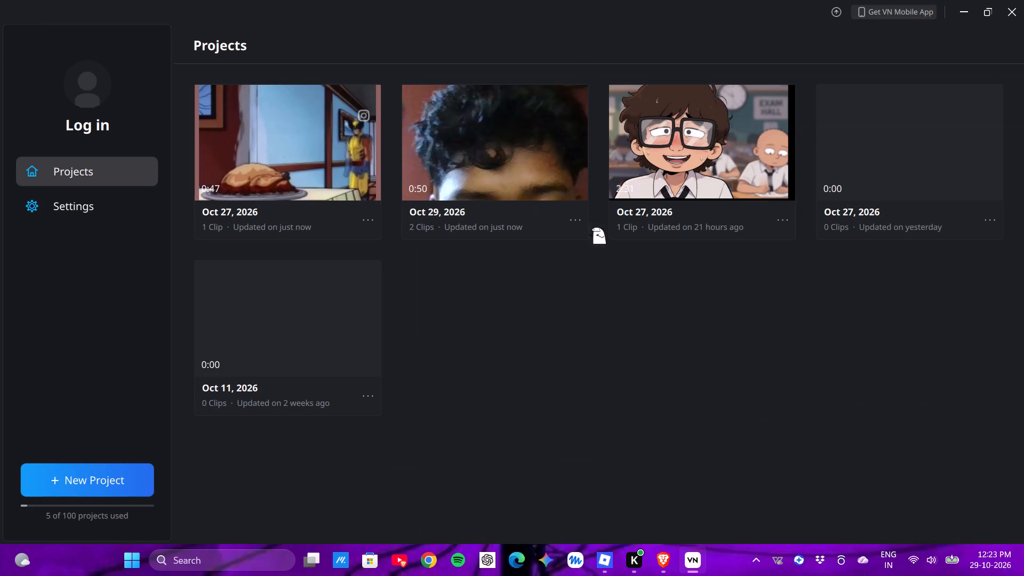
{"action": "left_click", "coordinate": [542, 217]}
Delete the second clip, the 34.20-second lion video, from the main track.
{"action": "left_click", "coordinate": [777, 470]}
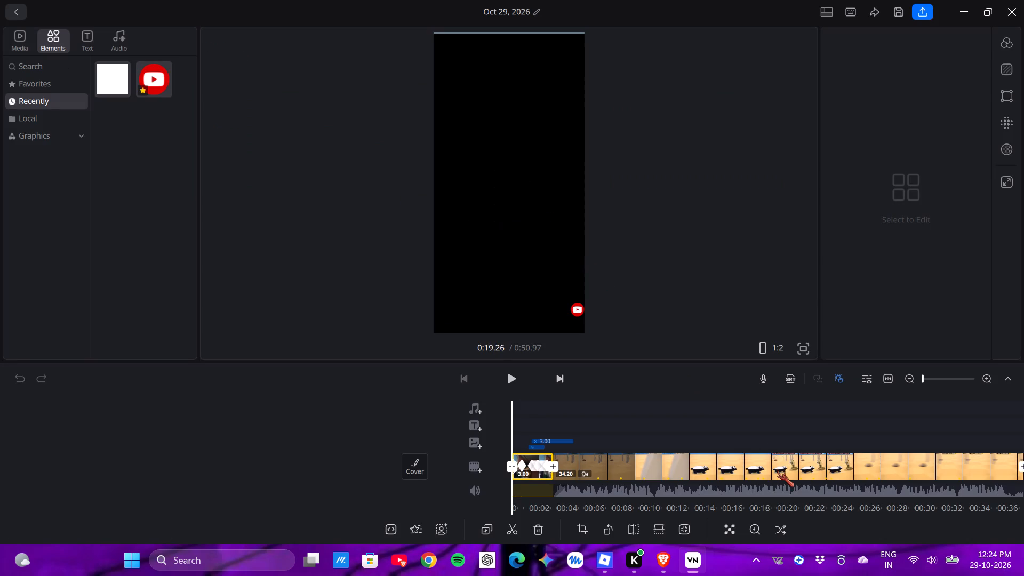
{"action": "left_click", "coordinate": [664, 478]}
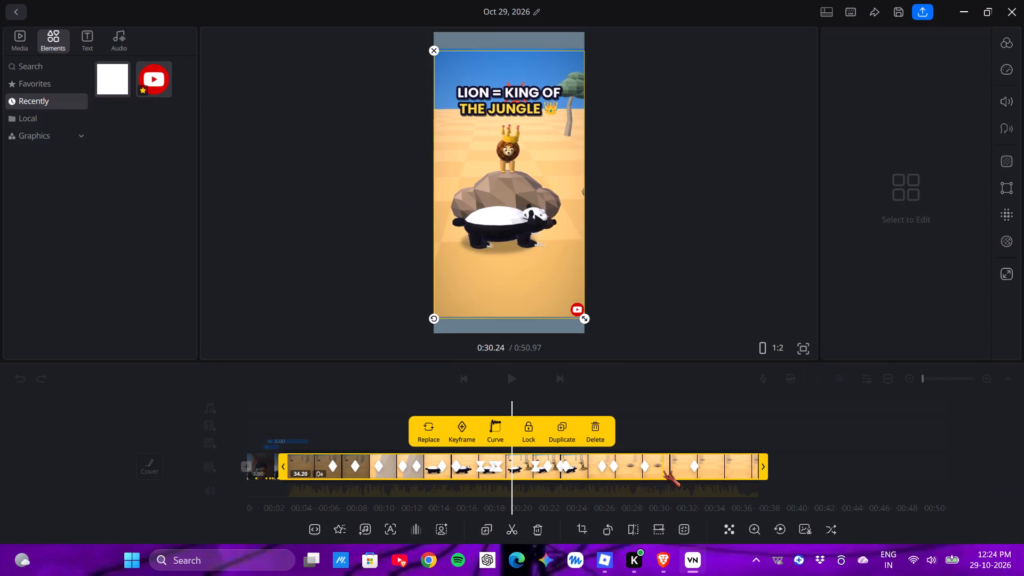
{"action": "left_click", "coordinate": [593, 429]}
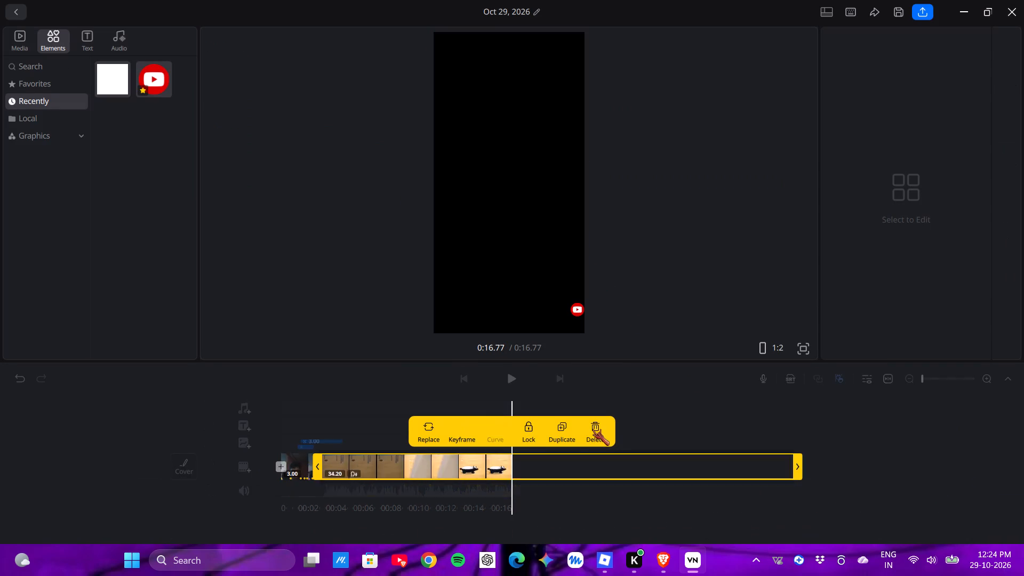
Extend the end of the remaining 3.00-second portrait clip to about 0:42.24.
{"action": "left_click", "coordinate": [303, 464]}
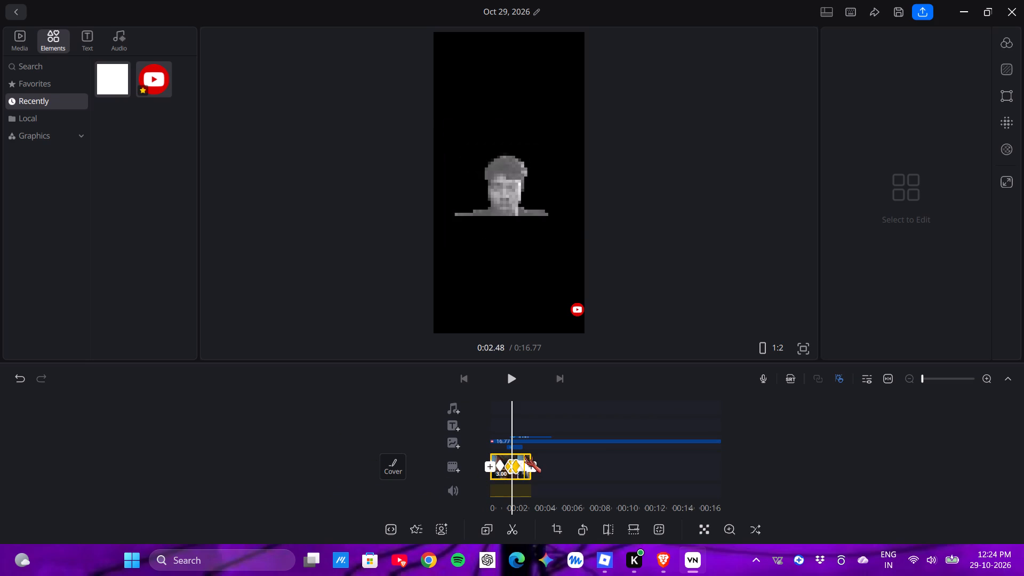
{"action": "left_click", "coordinate": [524, 456]}
{"action": "left_click_drag", "start_coordinate": [537, 467], "coordinate": [552, 468]}
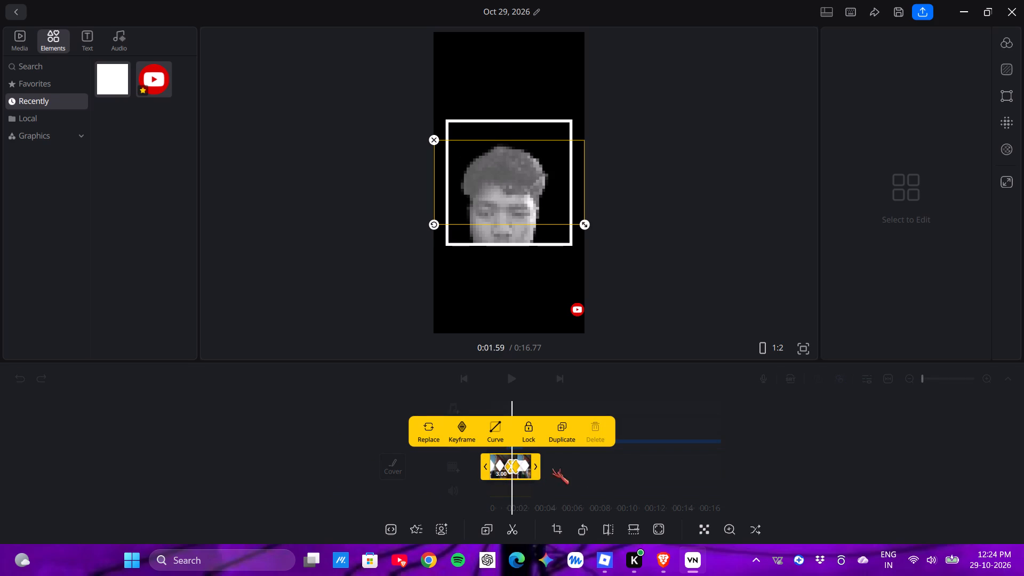
{"action": "left_click_drag", "start_coordinate": [552, 468], "coordinate": [1023, 442]}
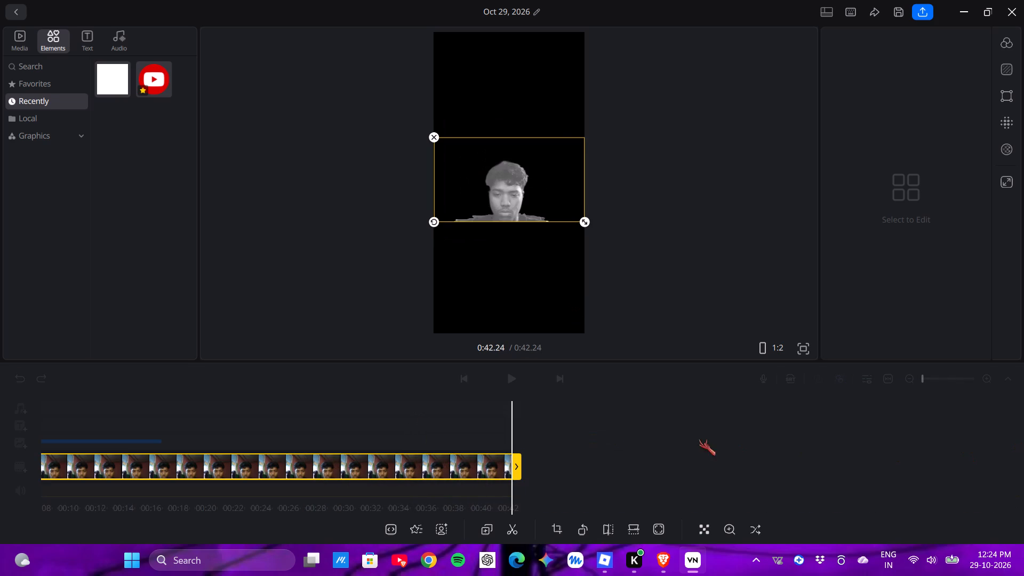
View the extended clip's end frame in the full-screen preview and return to the editor.
{"action": "left_click", "coordinate": [799, 344]}
{"action": "left_click_drag", "start_coordinate": [411, 441], "coordinate": [507, 435]}
{"action": "left_click_drag", "start_coordinate": [353, 310], "coordinate": [447, 333]}
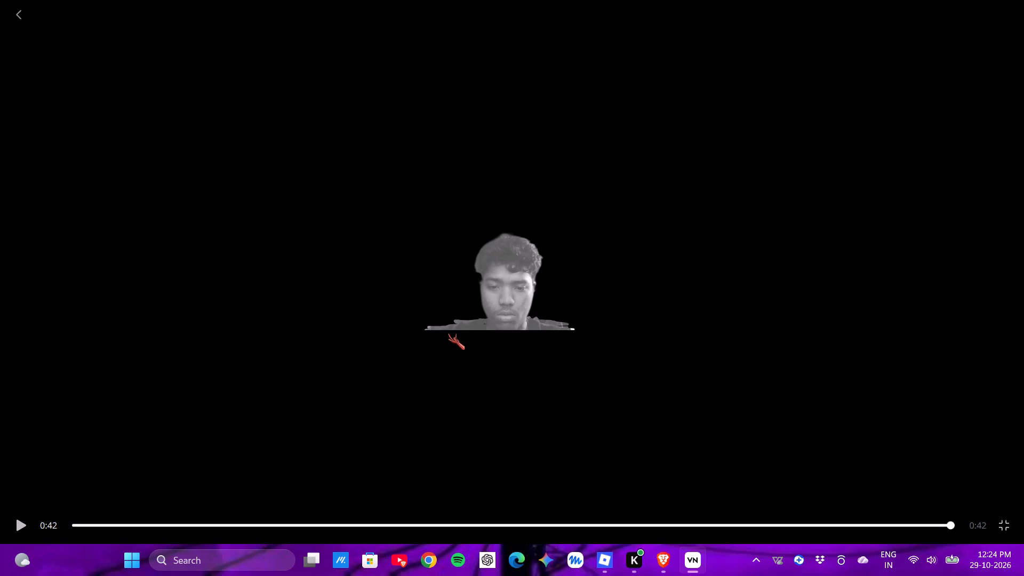
{"action": "left_click", "coordinate": [448, 333]}
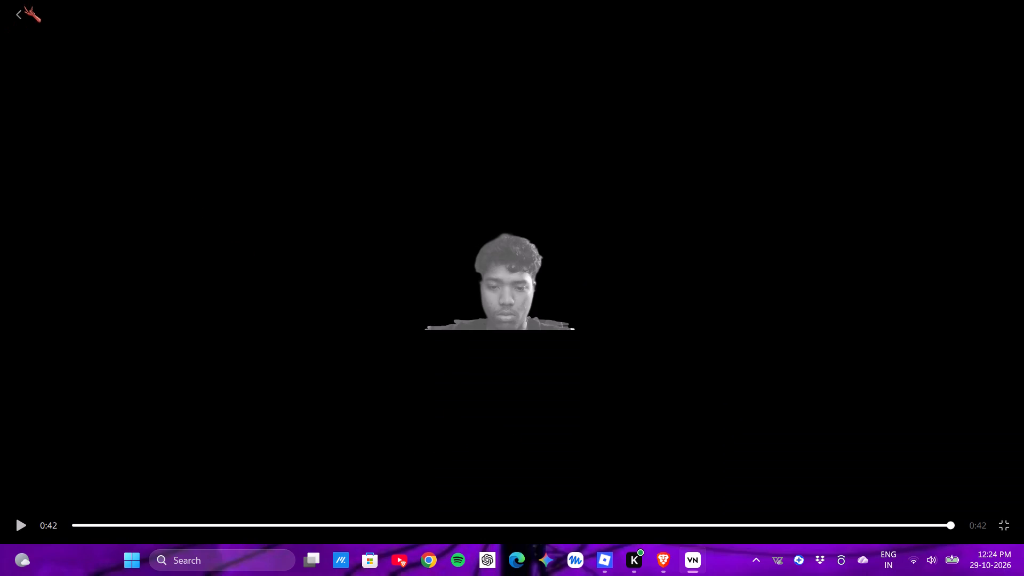
{"action": "left_click", "coordinate": [21, 9]}
{"action": "left_click", "coordinate": [538, 289]}
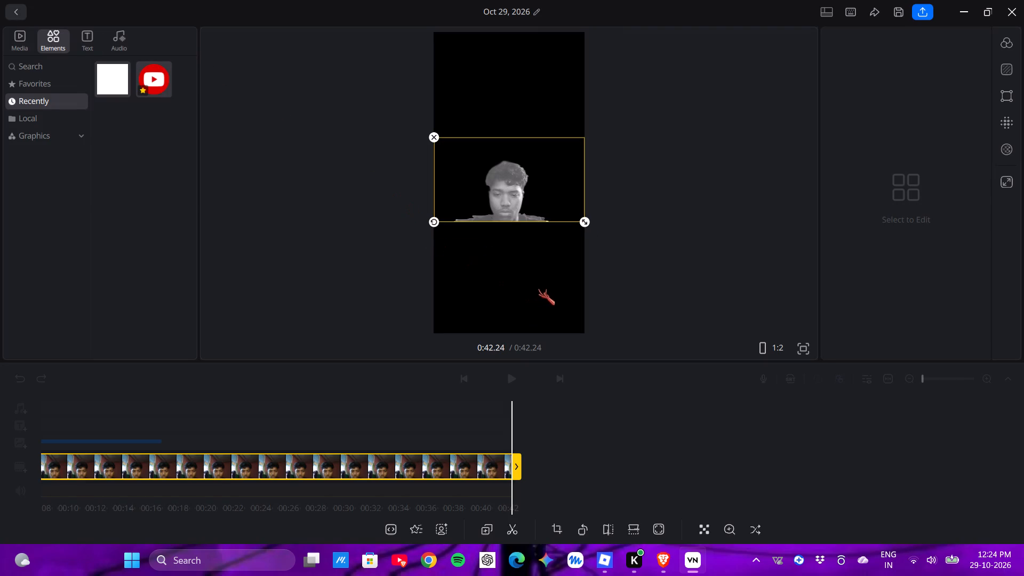
Change the project's aspect ratio from 1:2 to Original.
{"action": "left_click", "coordinate": [559, 322]}
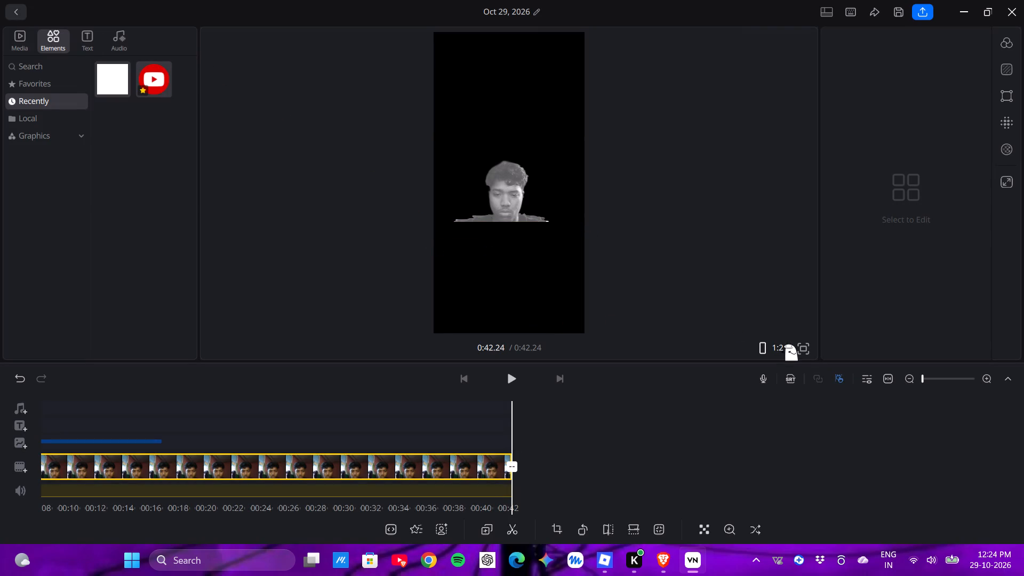
{"action": "left_click", "coordinate": [779, 344]}
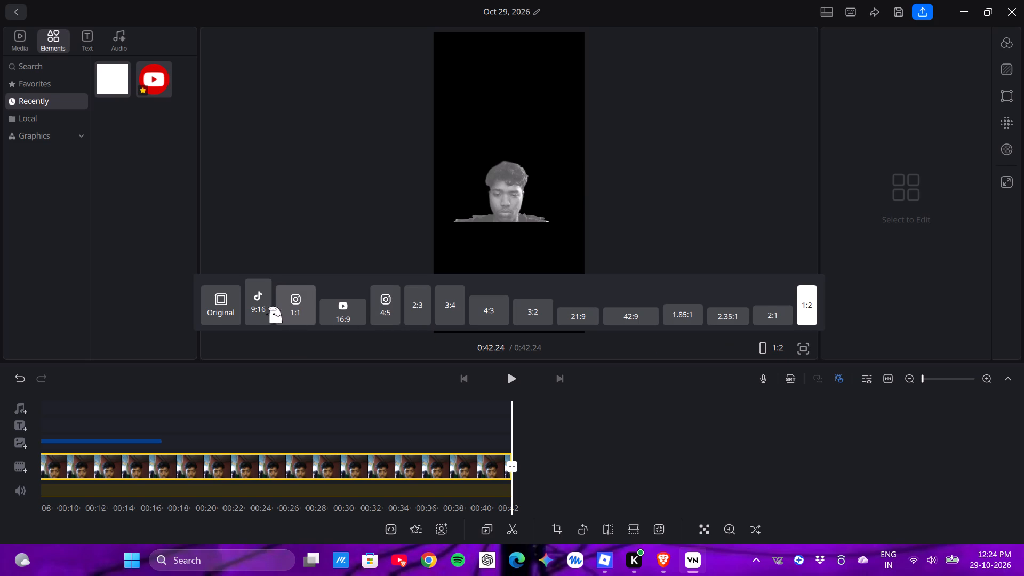
{"action": "left_click", "coordinate": [202, 300]}
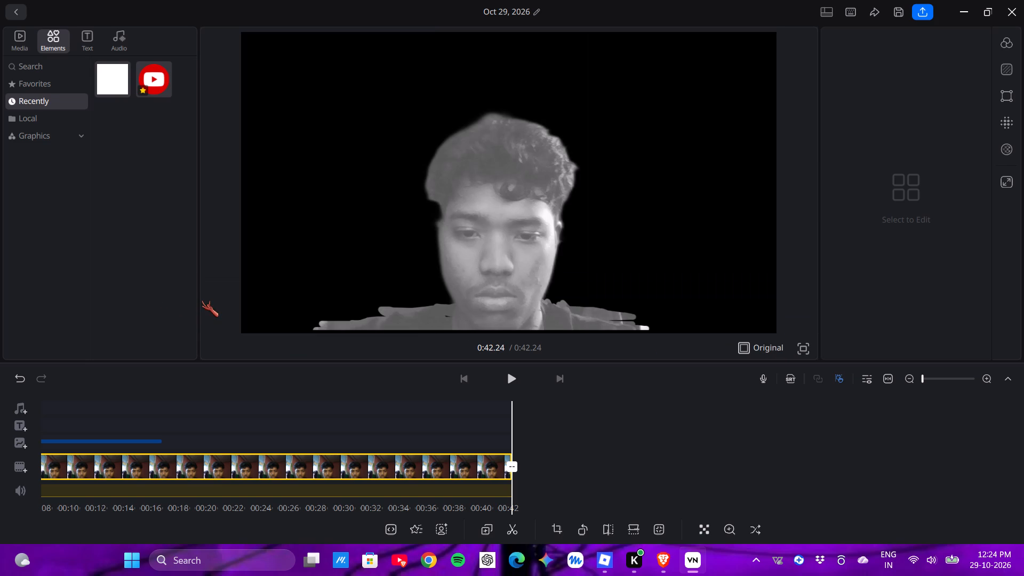
Play the project from the beginning in full-screen preview and return to the editor.
{"action": "scroll", "coordinate": [449, 300], "scroll_direction": "up", "scroll_amount": 4}
{"action": "left_click", "coordinate": [739, 344]}
{"action": "left_click", "coordinate": [740, 345]}
{"action": "left_click", "coordinate": [796, 347]}
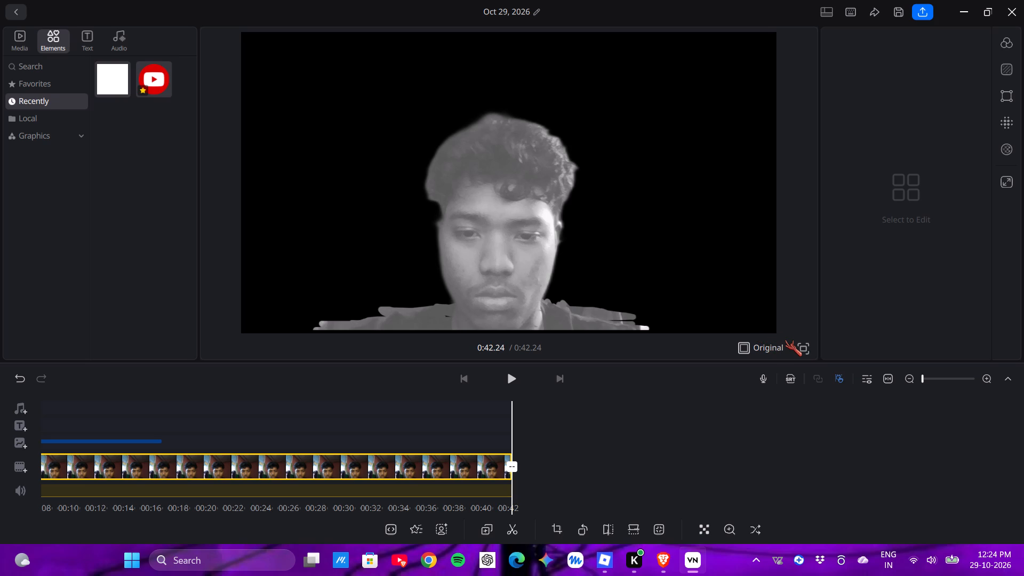
{"action": "left_click", "coordinate": [785, 340]}
{"action": "left_click", "coordinate": [794, 344]}
{"action": "left_click", "coordinate": [807, 347]}
{"action": "left_click", "coordinate": [13, 508]}
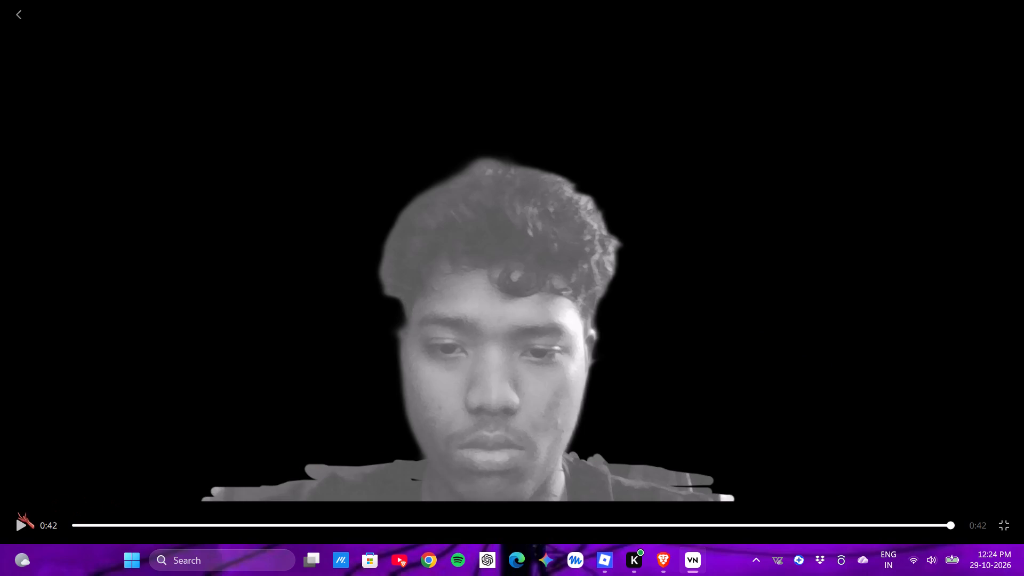
{"action": "left_click", "coordinate": [19, 523]}
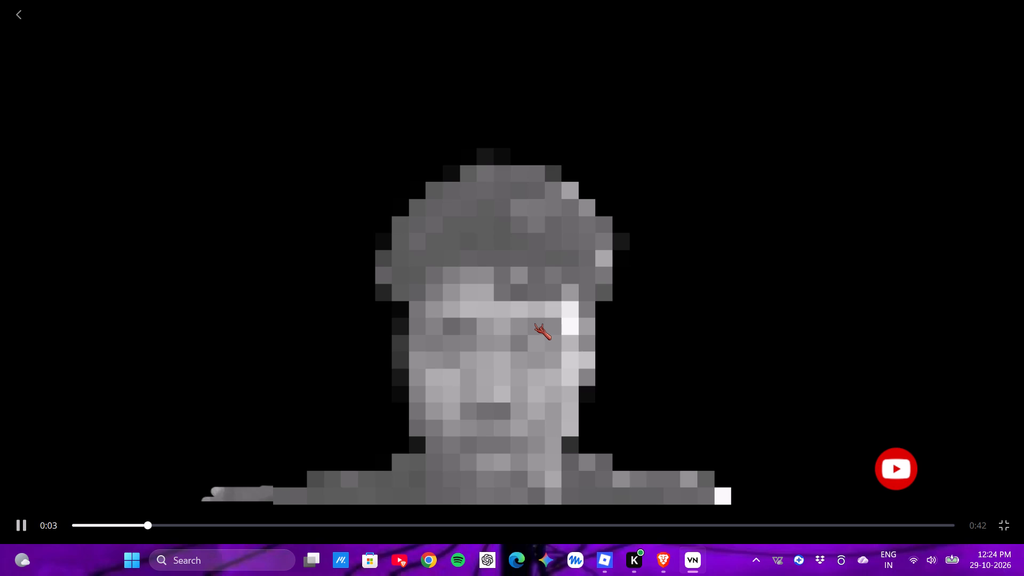
{"action": "right_click_drag", "start_coordinate": [534, 323], "coordinate": [476, 348]}
{"action": "right_click_drag", "start_coordinate": [485, 343], "coordinate": [415, 359]}
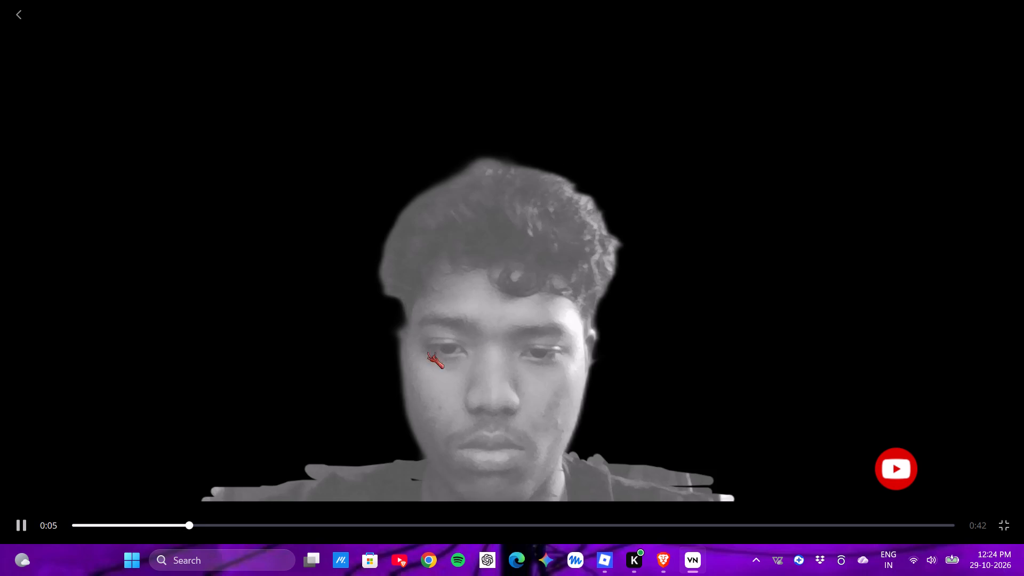
{"action": "scroll", "coordinate": [439, 346], "scroll_direction": "down", "scroll_amount": 4}
{"action": "left_click", "coordinate": [18, 10]}
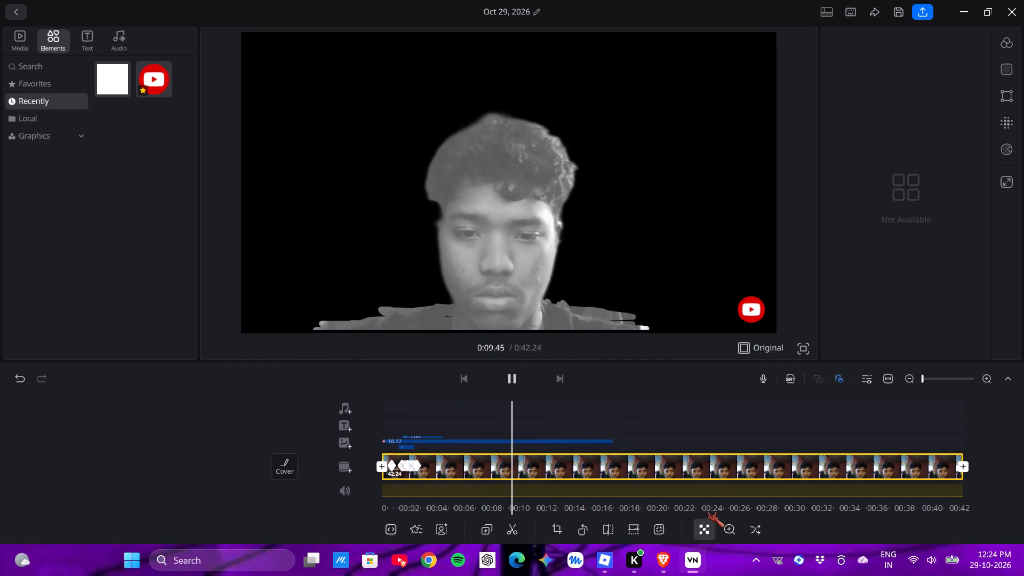
Examine the keyframes and effects in the opening seconds at frame level, moving the playhead back to about 0:01.47.
{"action": "left_click_drag", "start_coordinate": [683, 468], "coordinate": [830, 477]}
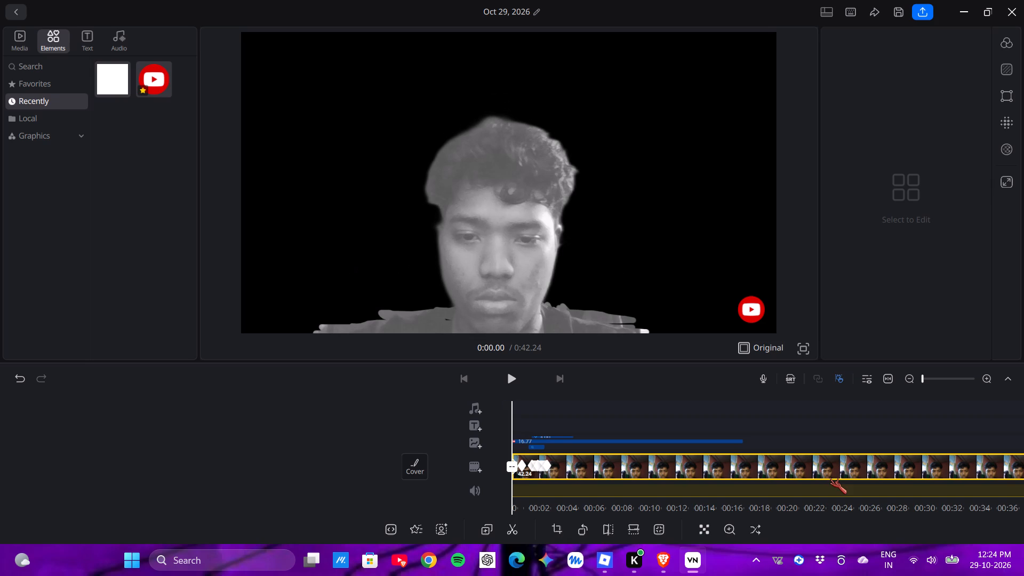
{"action": "left_click_drag", "start_coordinate": [830, 477], "coordinate": [754, 487]}
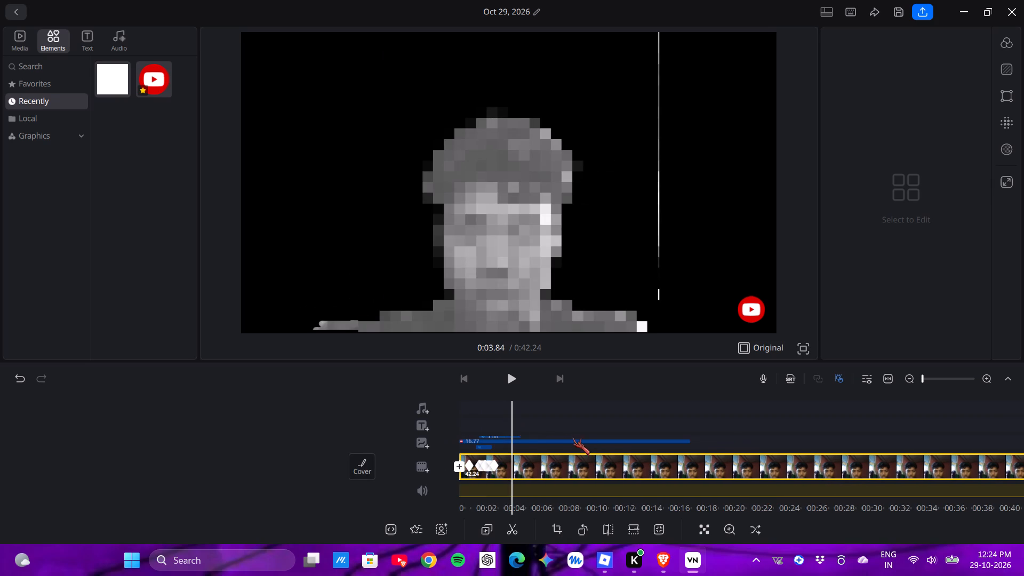
{"action": "scroll", "coordinate": [507, 434], "scroll_direction": "up", "scroll_amount": 8}
{"action": "middle_click", "coordinate": [508, 434]}
{"action": "scroll", "coordinate": [508, 434], "scroll_direction": "down", "scroll_amount": 4}
{"action": "left_click", "coordinate": [556, 409]}
{"action": "left_click_drag", "start_coordinate": [926, 381], "coordinate": [925, 381]}
{"action": "left_click_drag", "start_coordinate": [925, 381], "coordinate": [1001, 401]}
{"action": "left_click_drag", "start_coordinate": [395, 450], "coordinate": [540, 468]}
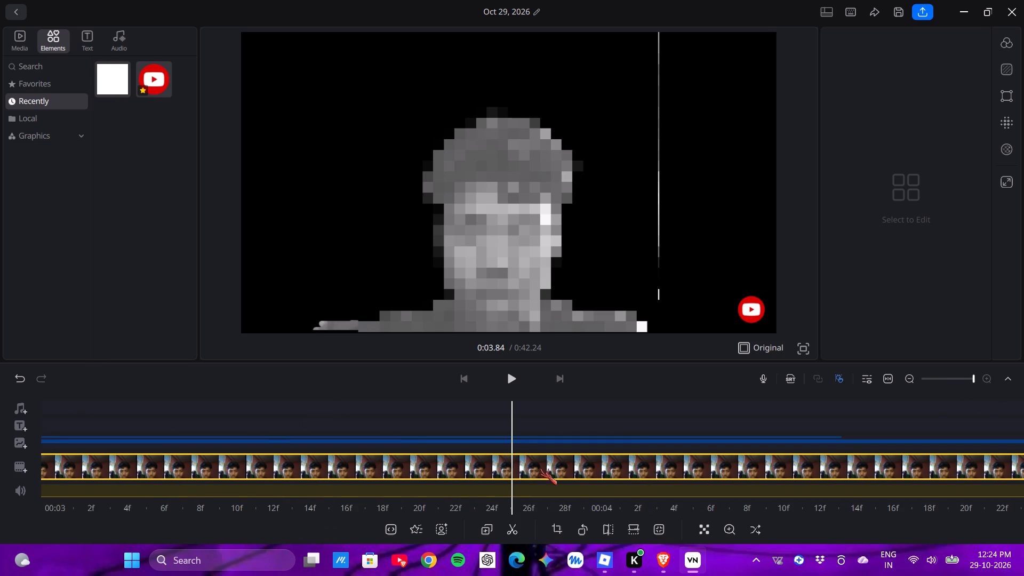
{"action": "left_click_drag", "start_coordinate": [540, 468], "coordinate": [641, 474]}
{"action": "left_click_drag", "start_coordinate": [407, 460], "coordinate": [689, 457]}
{"action": "left_click_drag", "start_coordinate": [373, 443], "coordinate": [725, 455]}
{"action": "left_click_drag", "start_coordinate": [506, 448], "coordinate": [733, 478]}
{"action": "left_click_drag", "start_coordinate": [579, 467], "coordinate": [786, 477]}
{"action": "left_click_drag", "start_coordinate": [647, 470], "coordinate": [734, 476]}
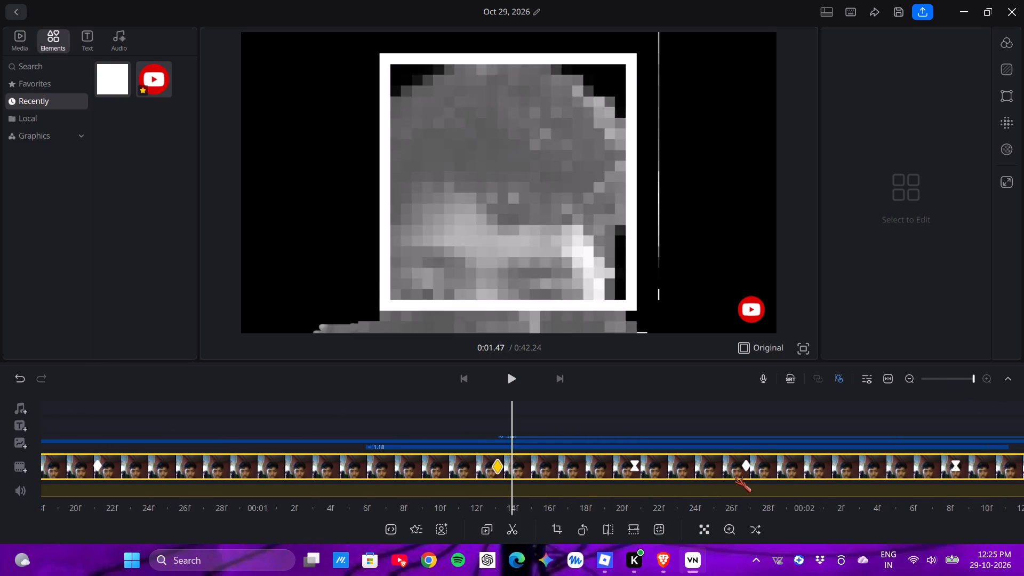
{"action": "left_click_drag", "start_coordinate": [734, 476], "coordinate": [738, 476]}
Select the portrait clip and reposition its video at 0:01.48 so the face sits left of the white square frame.
{"action": "double_click", "coordinate": [717, 438]}
{"action": "middle_click", "coordinate": [717, 438]}
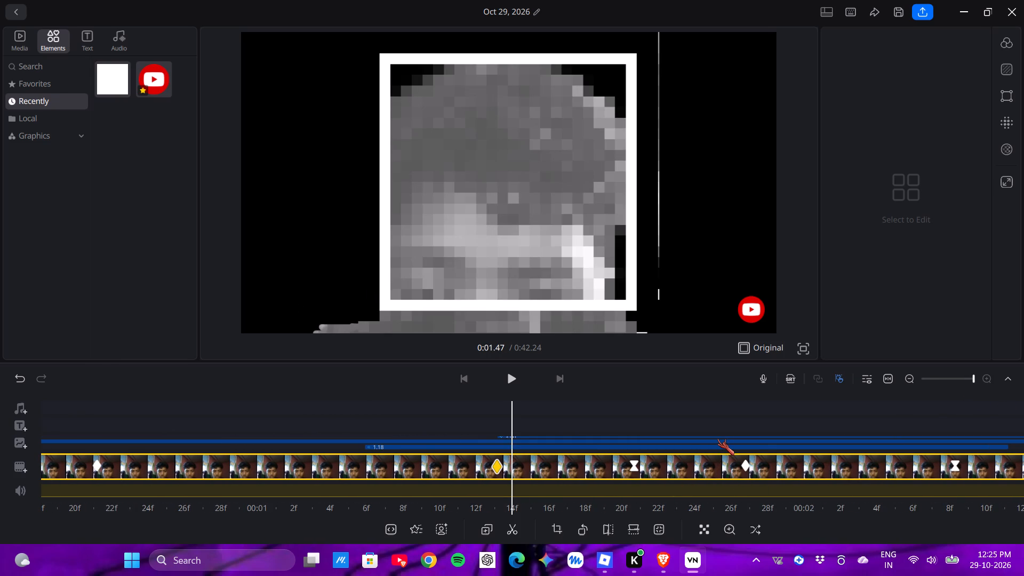
{"action": "right_click", "coordinate": [717, 438]}
{"action": "left_click", "coordinate": [717, 438]}
{"action": "left_click_drag", "start_coordinate": [716, 438], "coordinate": [701, 477]}
{"action": "left_click", "coordinate": [701, 477]}
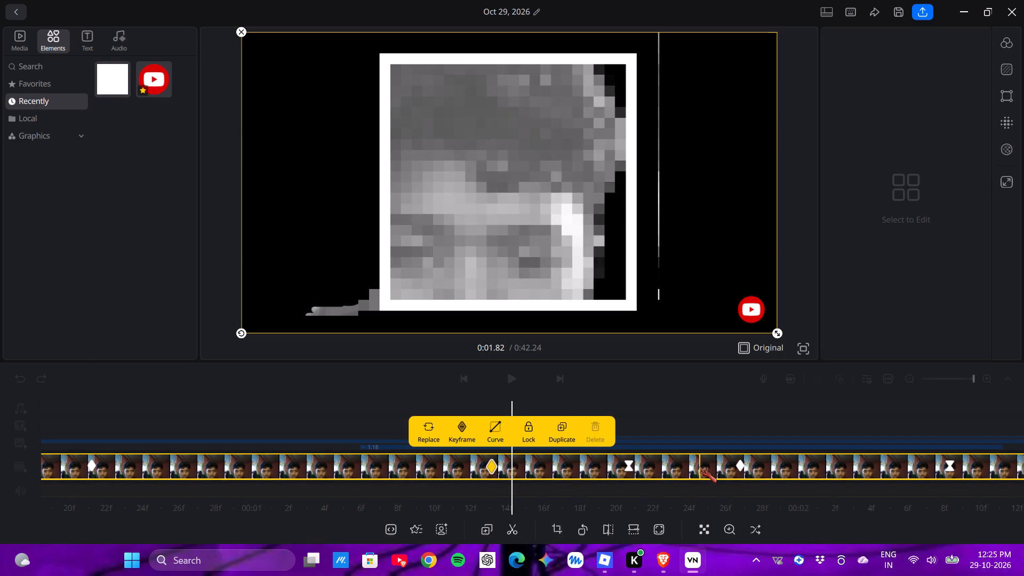
{"action": "left_click_drag", "start_coordinate": [453, 251], "coordinate": [484, 269]}
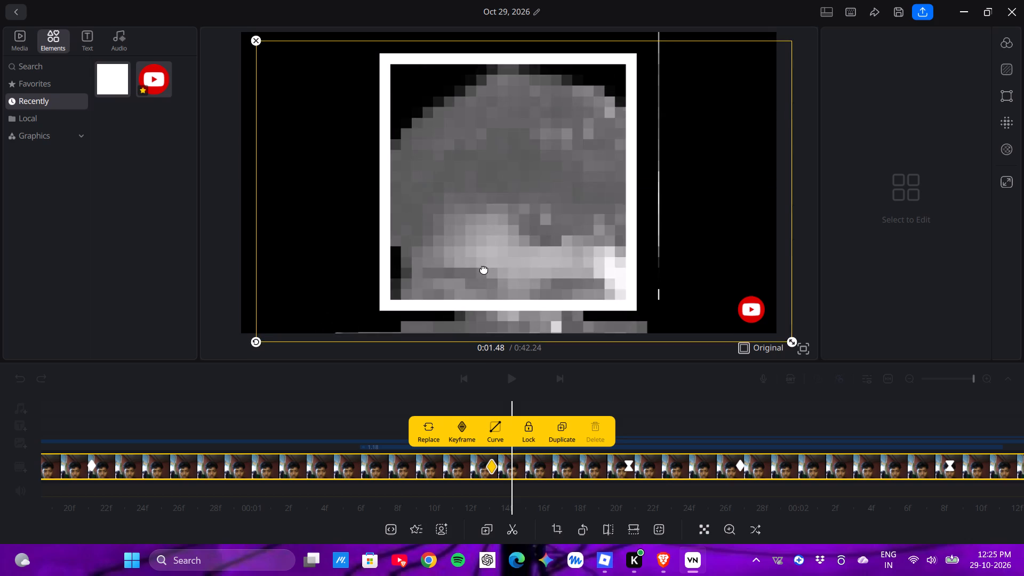
{"action": "left_click_drag", "start_coordinate": [484, 269], "coordinate": [402, 159]}
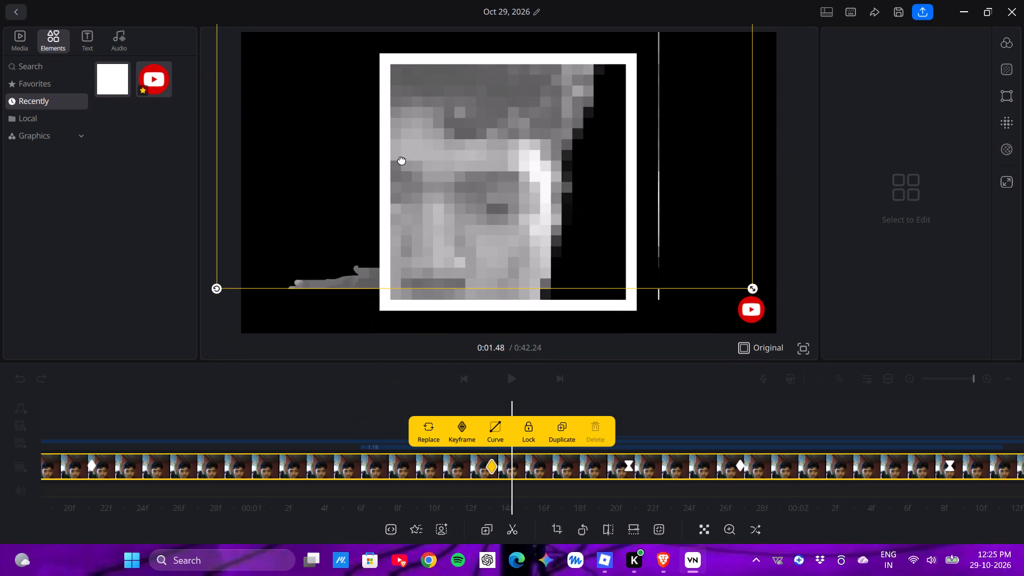
{"action": "left_click_drag", "start_coordinate": [402, 159], "coordinate": [159, 121]}
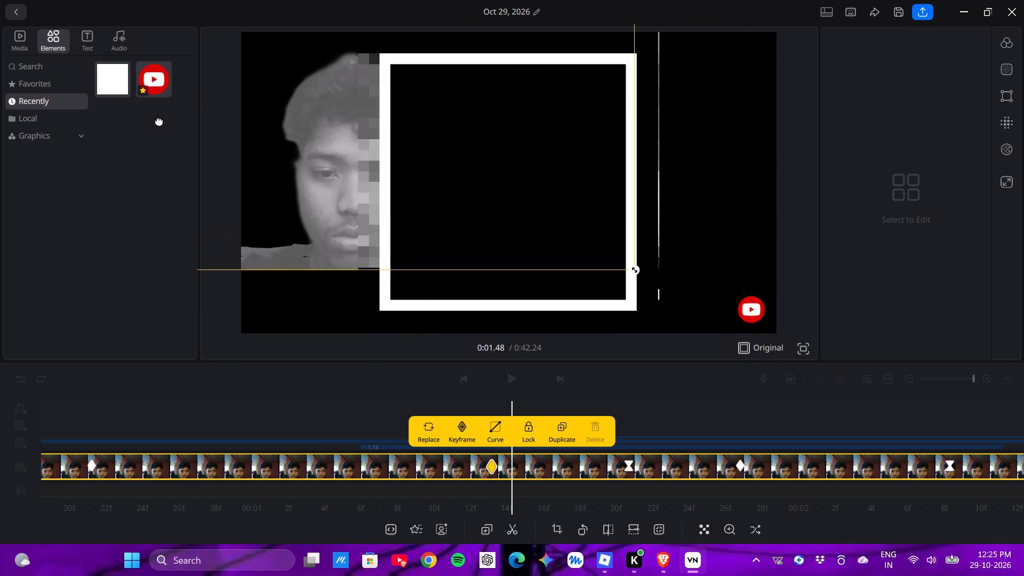
{"action": "left_click_drag", "start_coordinate": [159, 121], "coordinate": [113, 164]}
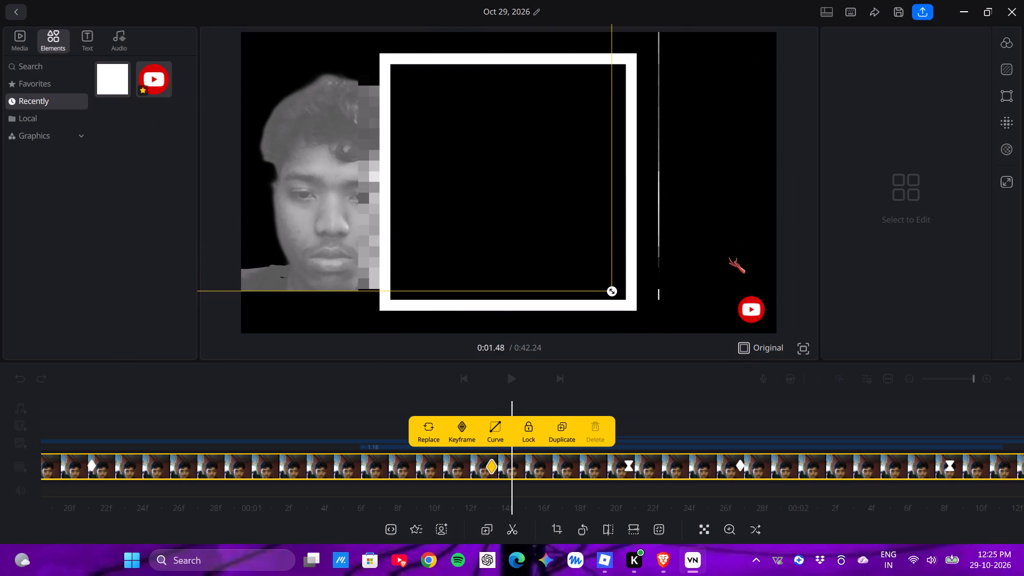
Move the 3.00-second mosaic effect's region down the canvas so it covers only the lower part of the white frame.
{"action": "left_click", "coordinate": [725, 275]}
{"action": "left_click_drag", "start_coordinate": [529, 223], "coordinate": [483, 224]}
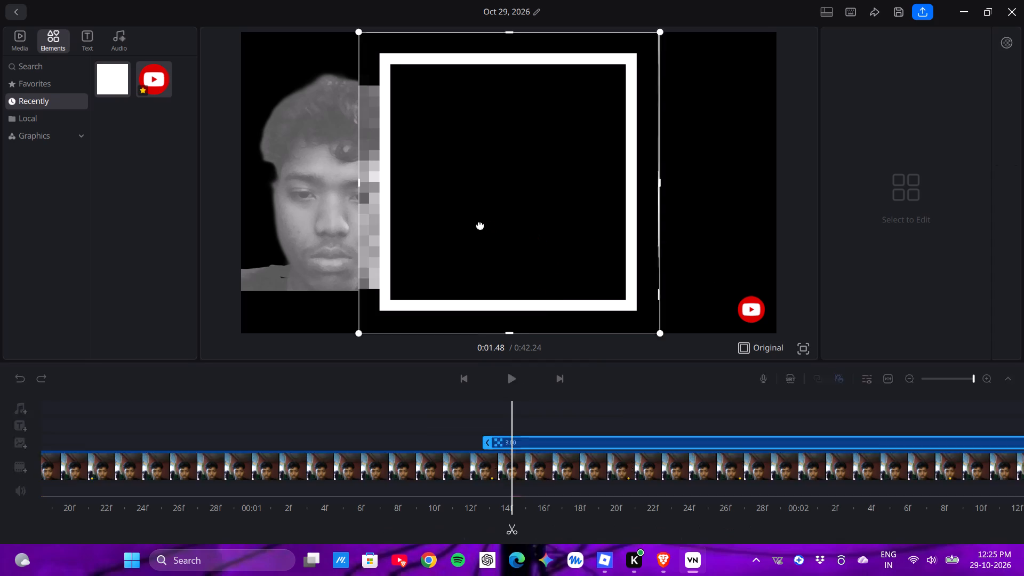
{"action": "left_click_drag", "start_coordinate": [403, 244], "coordinate": [226, 228]}
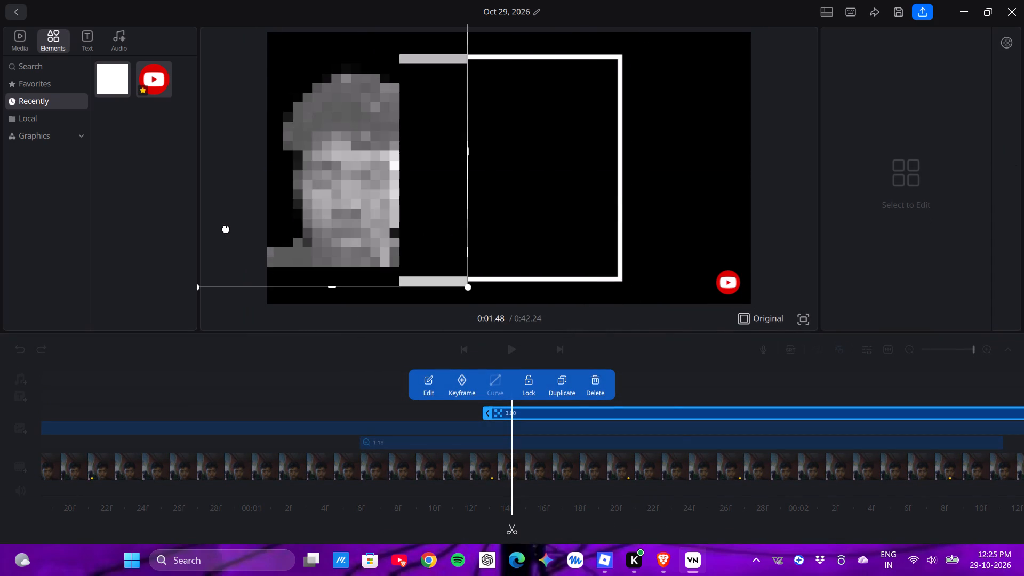
{"action": "left_click_drag", "start_coordinate": [226, 228], "coordinate": [379, 458]}
Select the 1.18-second magnifier effect and try to move its region left on the canvas.
{"action": "left_click_drag", "start_coordinate": [502, 193], "coordinate": [486, 191]}
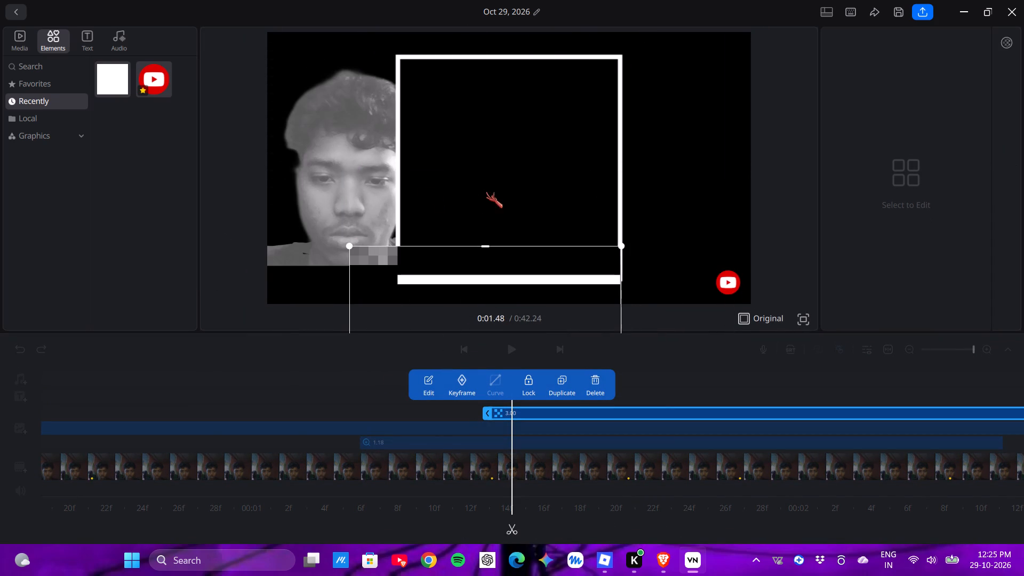
{"action": "left_click_drag", "start_coordinate": [486, 191], "coordinate": [395, 188]}
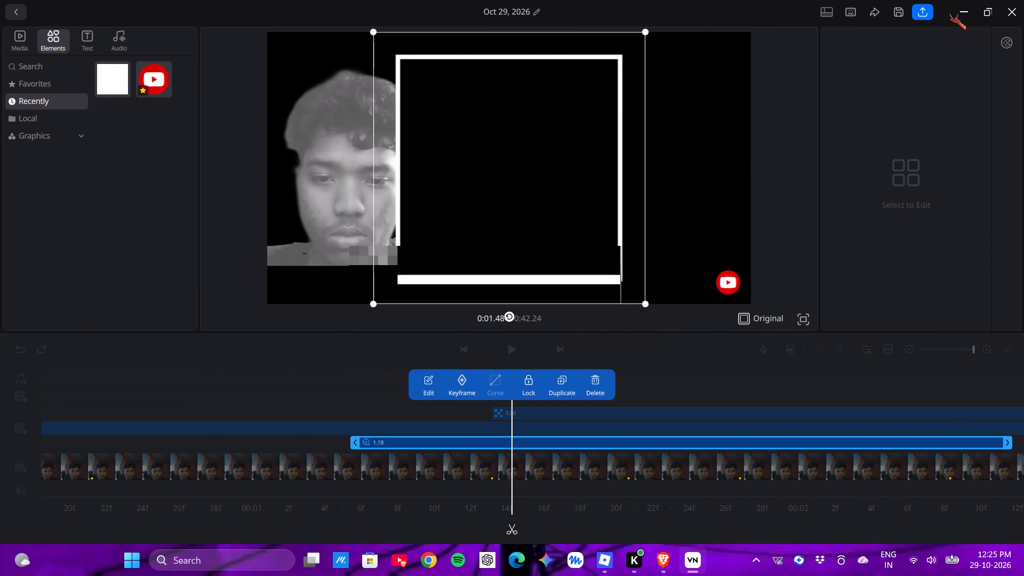